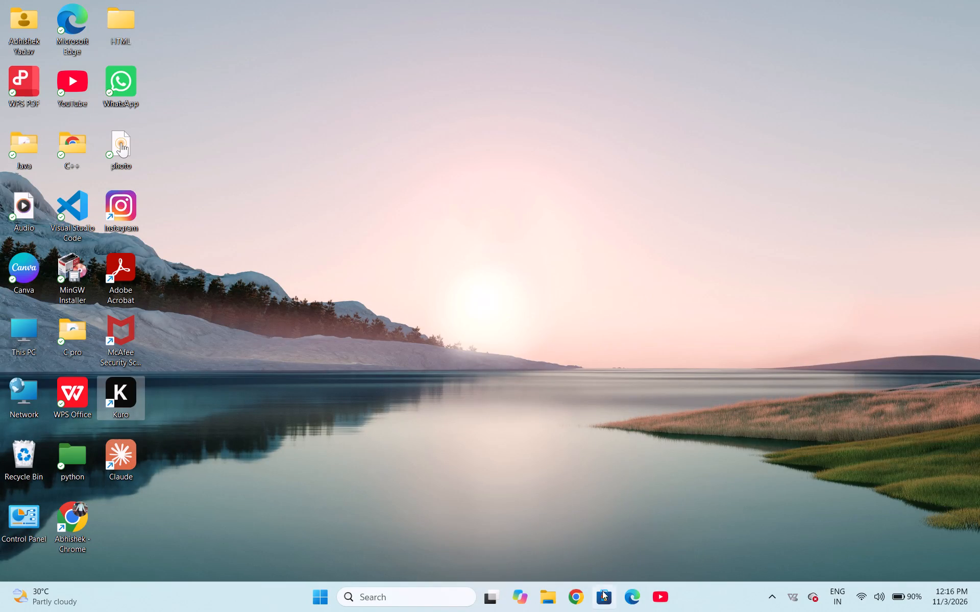
Open Chrome with the personal profile and load the Excalidraw whiteboard.
double_click(582, 595)
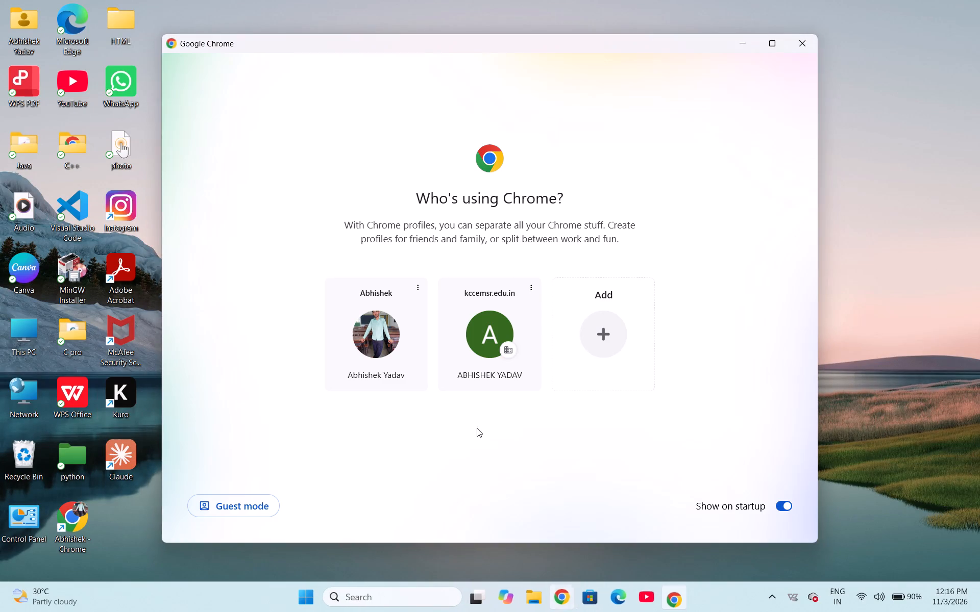
left_click(409, 312)
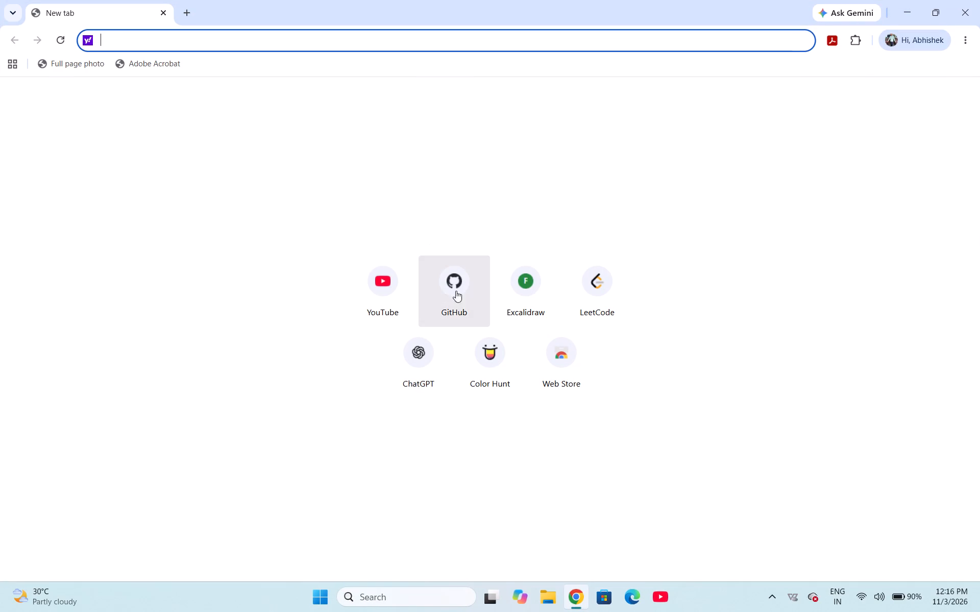
left_click(524, 284)
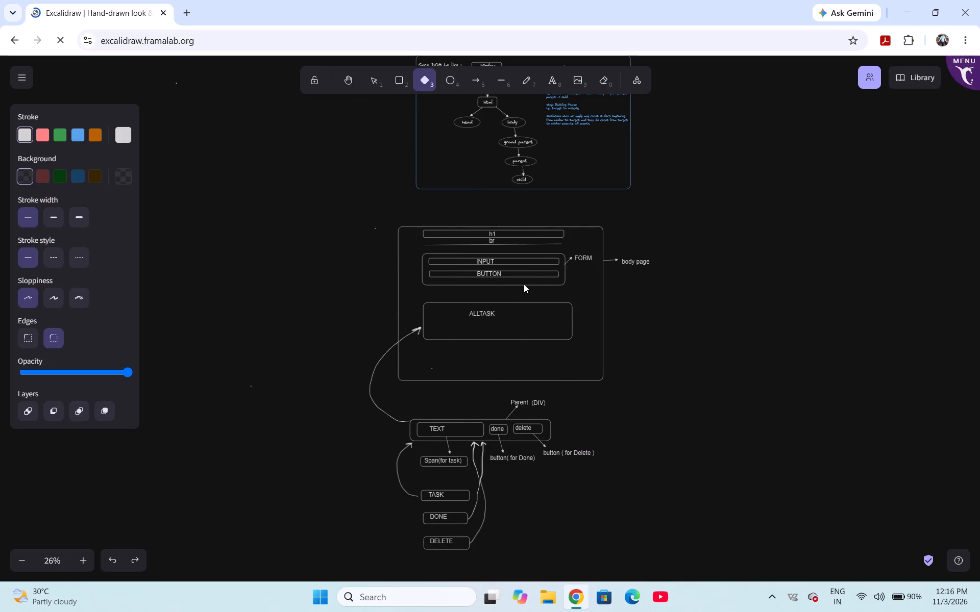
Look through the existing JavaScript notes, from the hoisting and DOM sections down to the empty canvas below the task-list diagram.
scroll(524, 284, "down", 1)
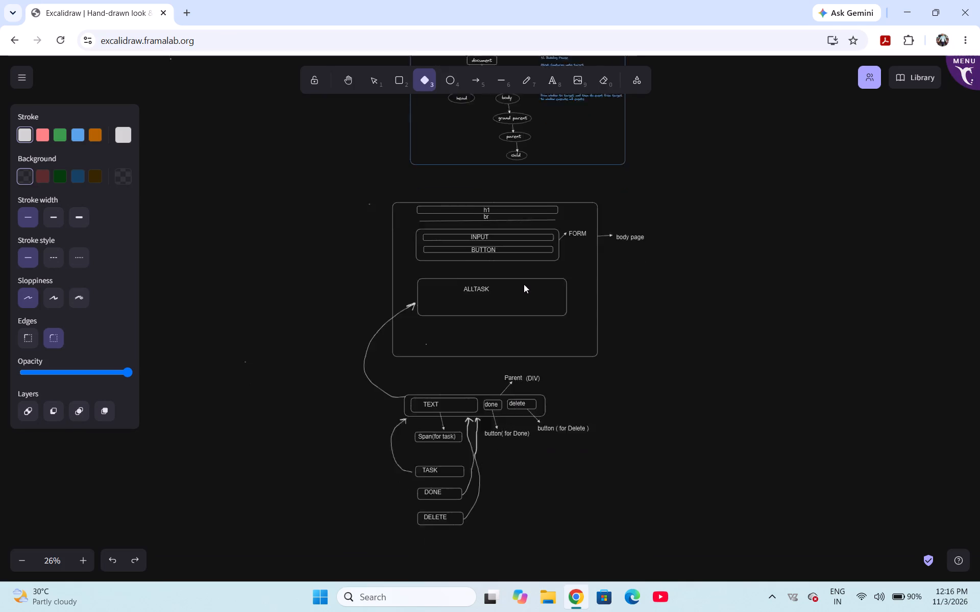
scroll(524, 284, "down", 2)
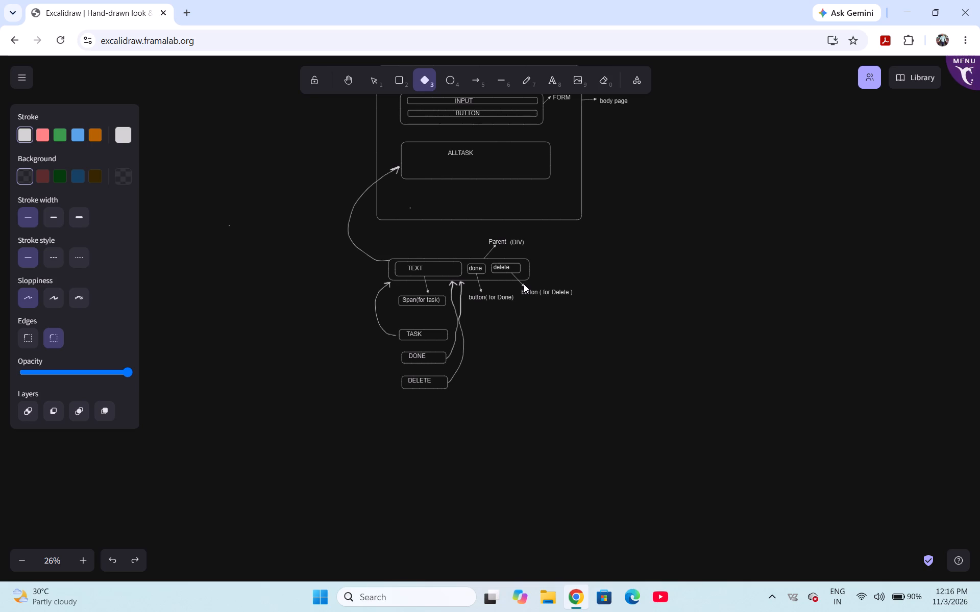
left_click(930, 563)
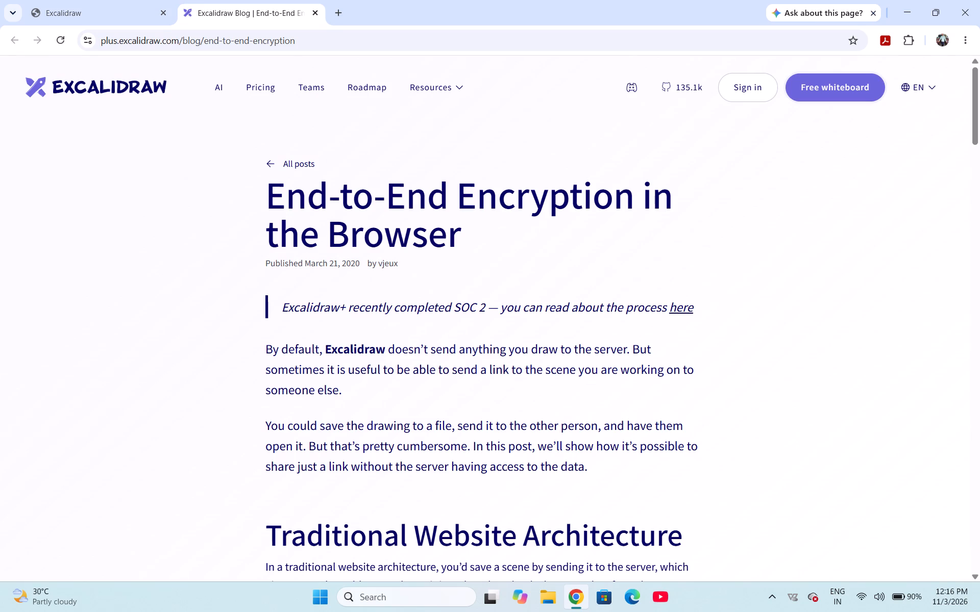
left_click(103, 20)
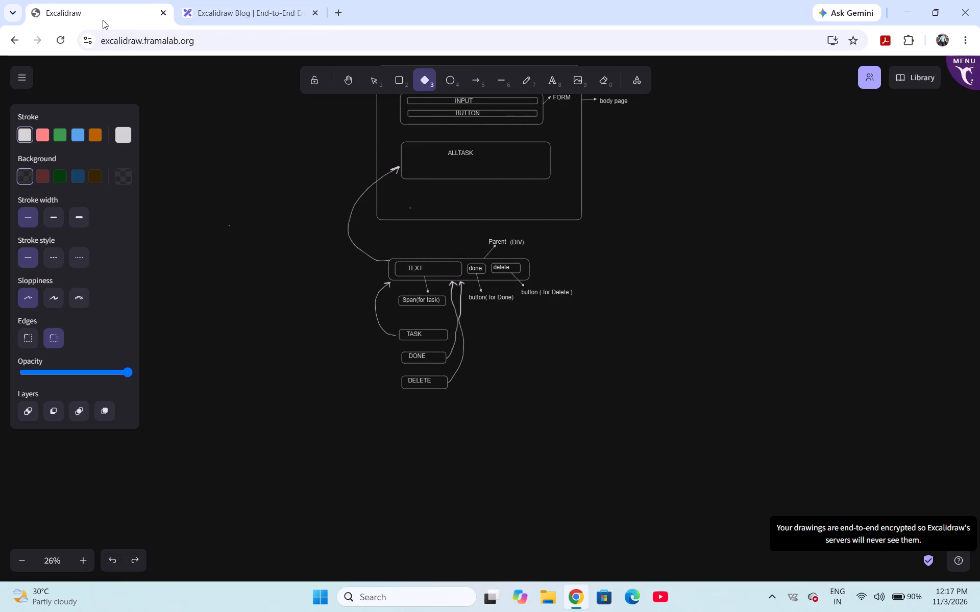
scroll(761, 447, "up", 6)
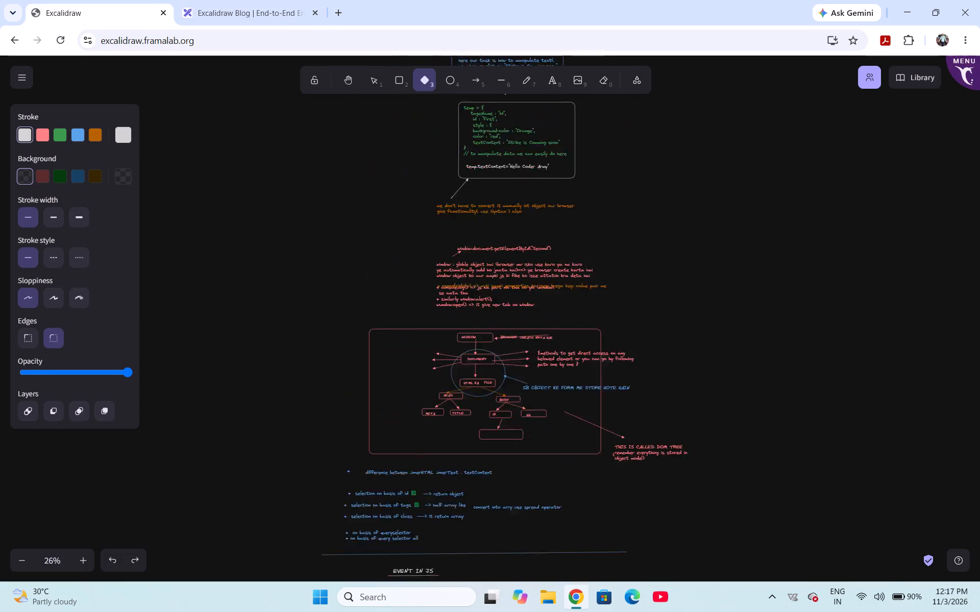
scroll(761, 447, "down", 8)
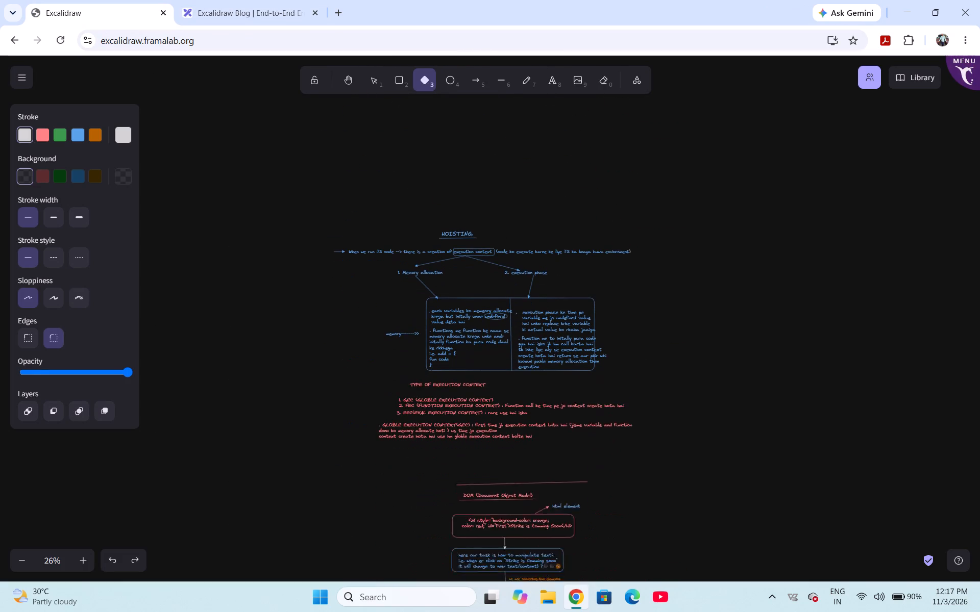
scroll(761, 447, "down", 1)
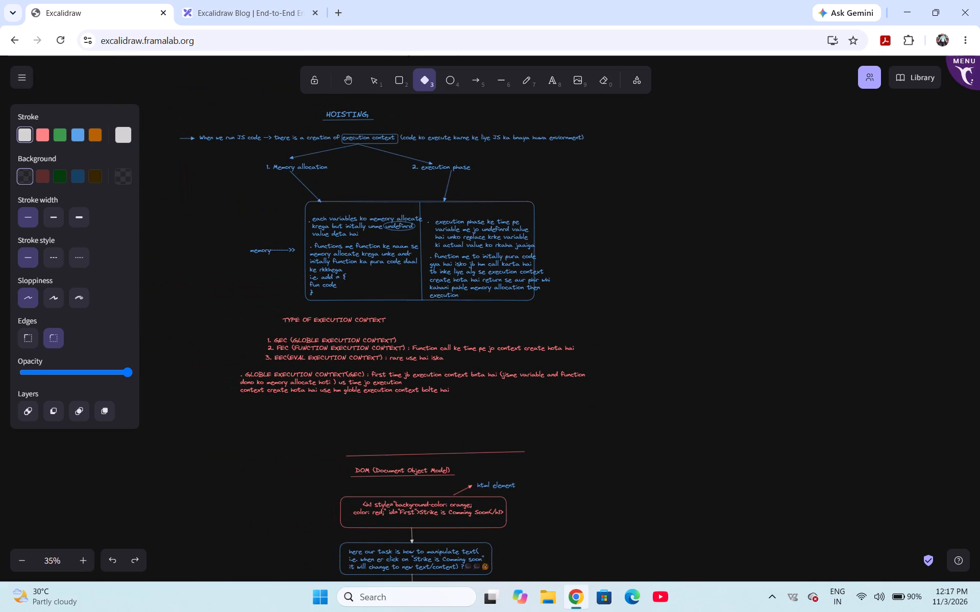
scroll(761, 447, "down", 6)
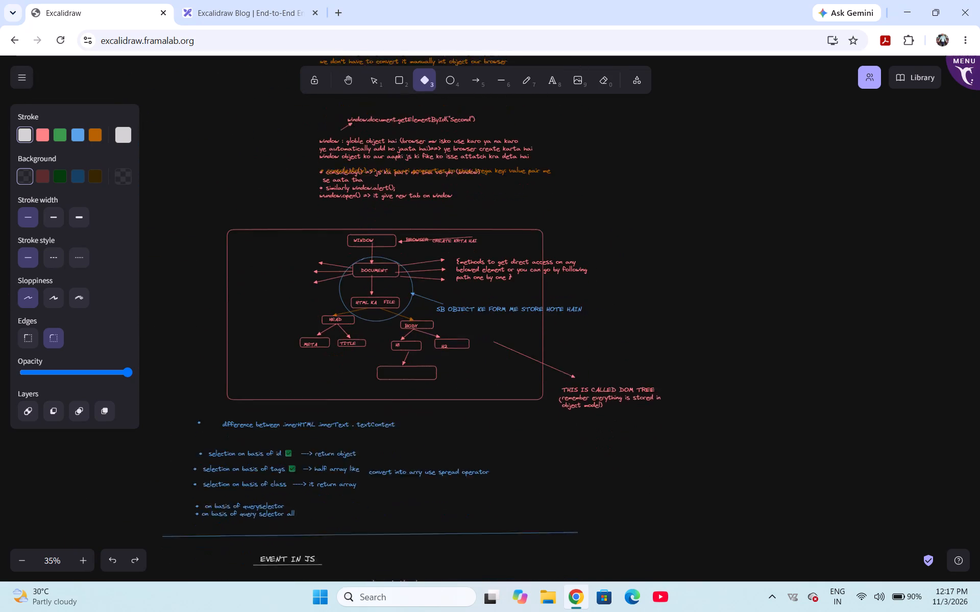
scroll(761, 447, "down", 6)
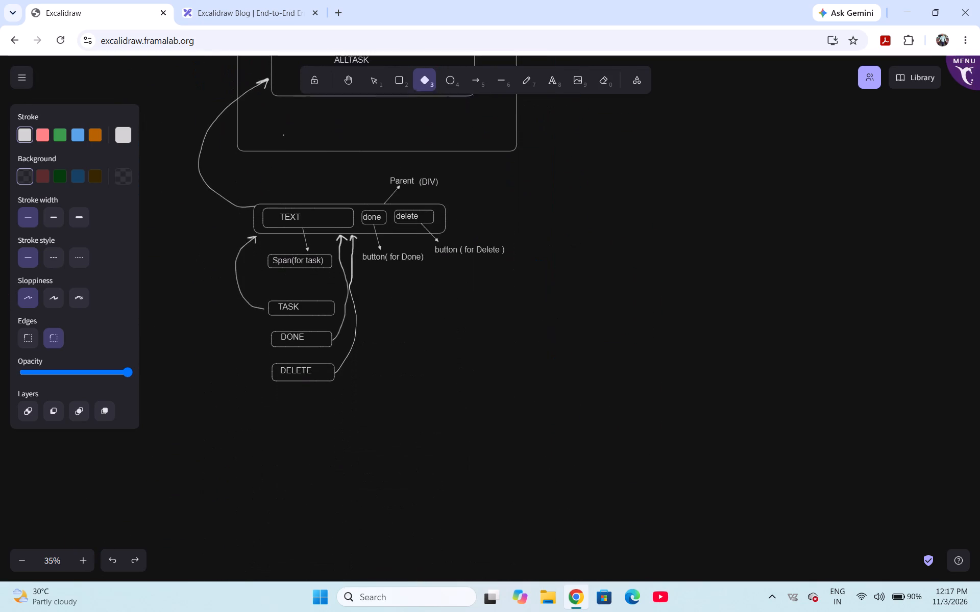
scroll(761, 447, "down", 1)
scroll(495, 310, "down", 2)
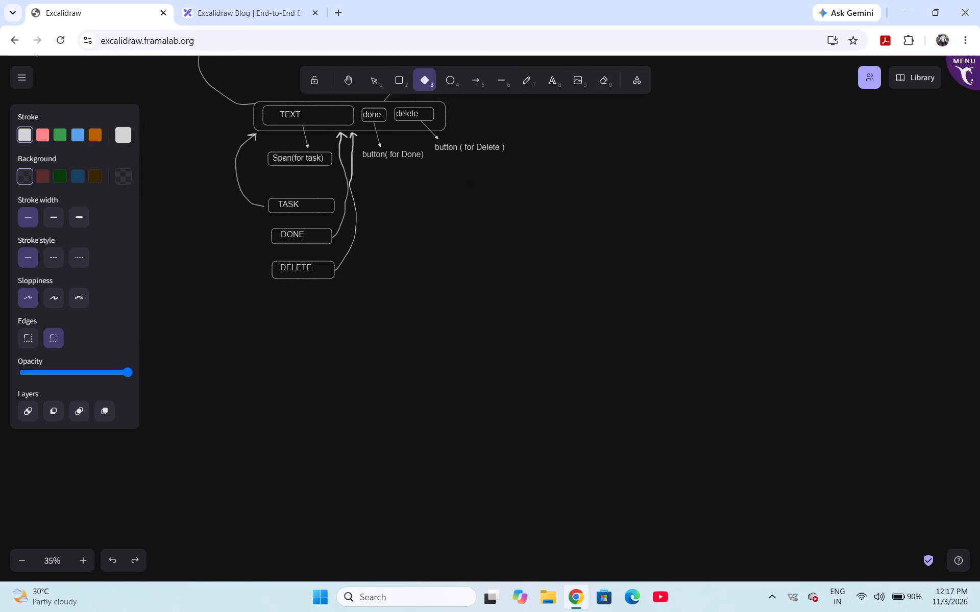
scroll(495, 310, "down", 1)
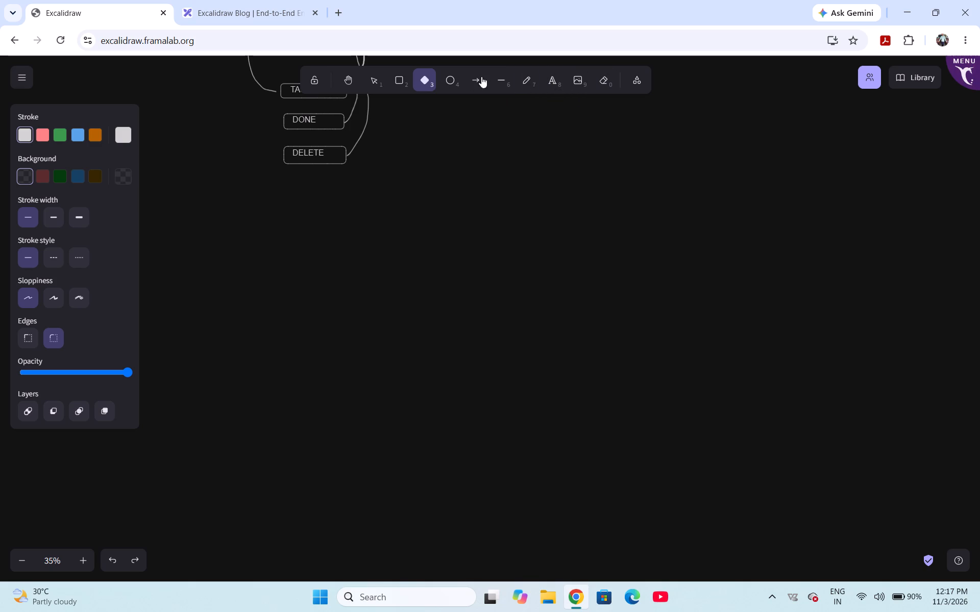
Draw a long, nearly horizontal separator line across the canvas just below the DELETE box.
left_click(498, 75)
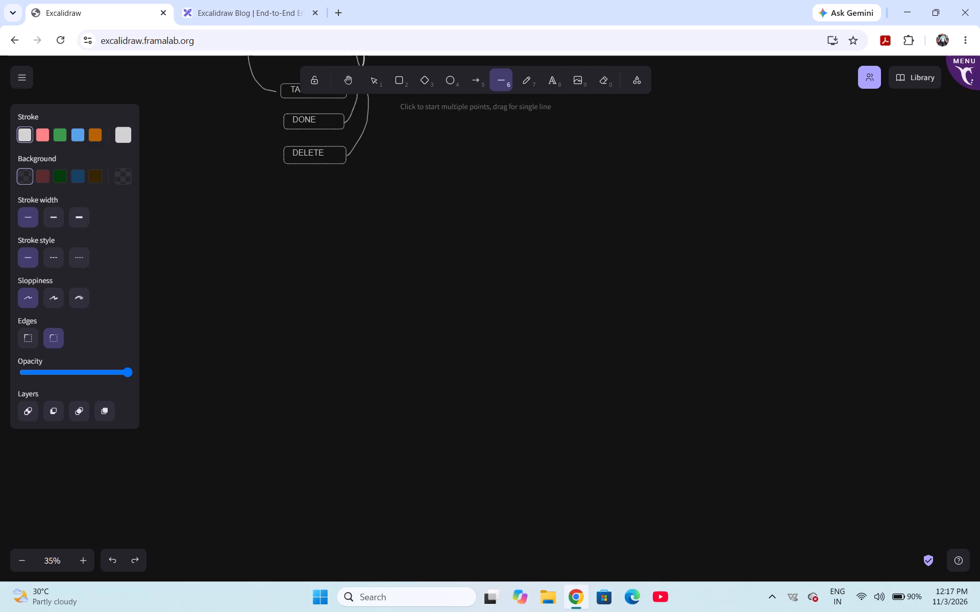
left_click_drag(141, 185, 507, 191)
left_click_drag(507, 191, 773, 179)
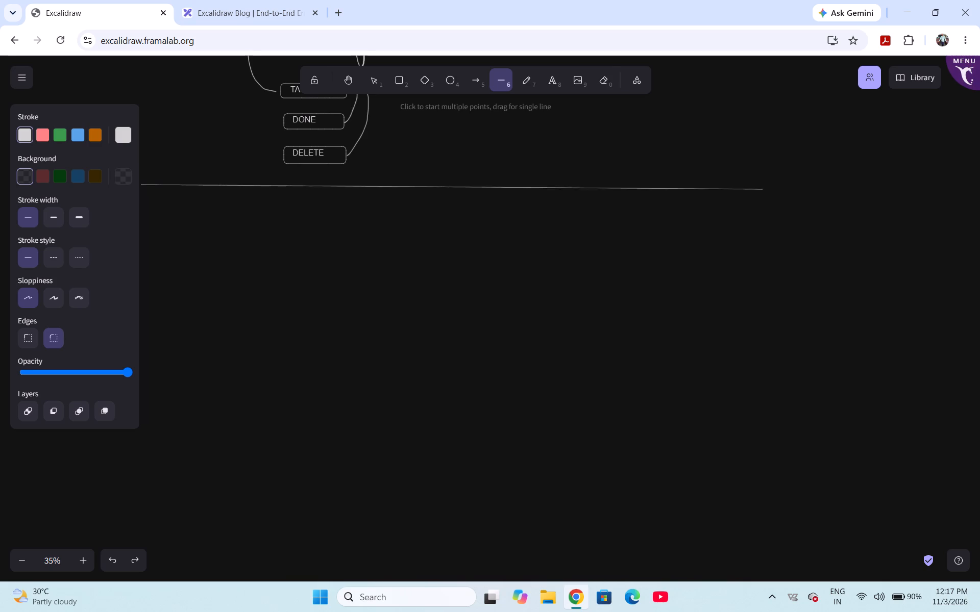
left_click_drag(773, 179, 978, 183)
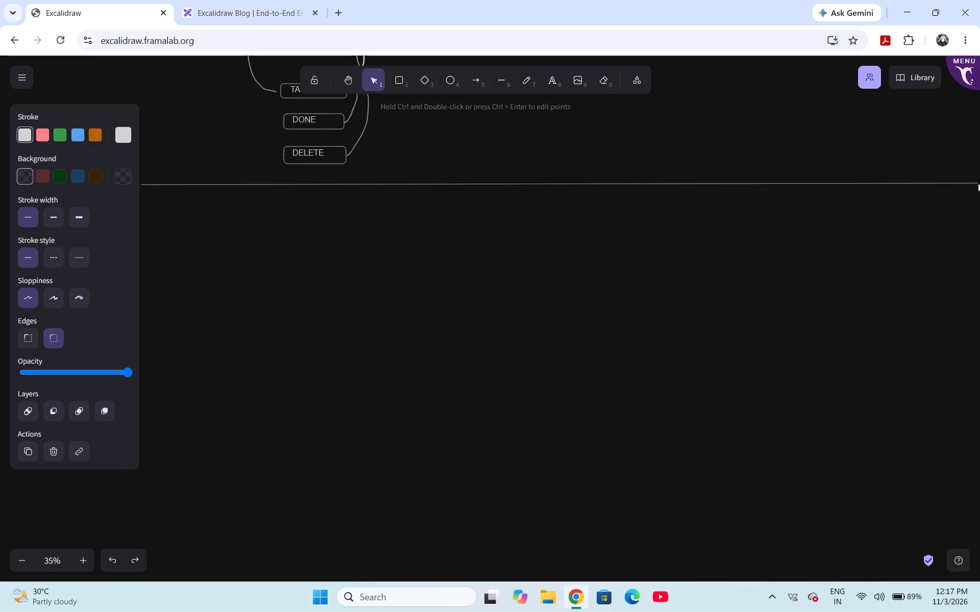
left_click(609, 254)
Add the text "js" in Large font size below the separator line.
scroll(542, 240, "down", 1)
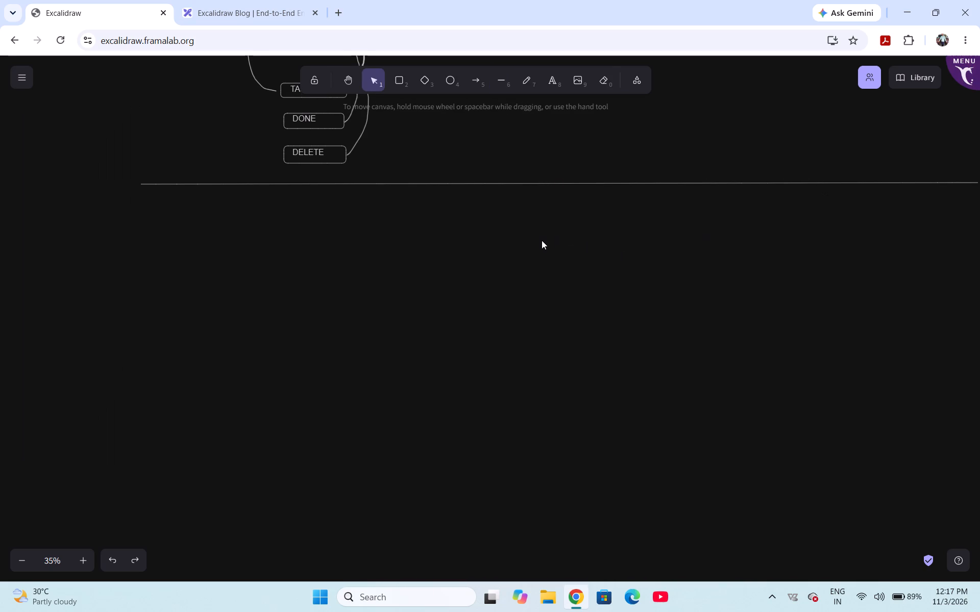
scroll(542, 240, "down", 1)
left_click(548, 83)
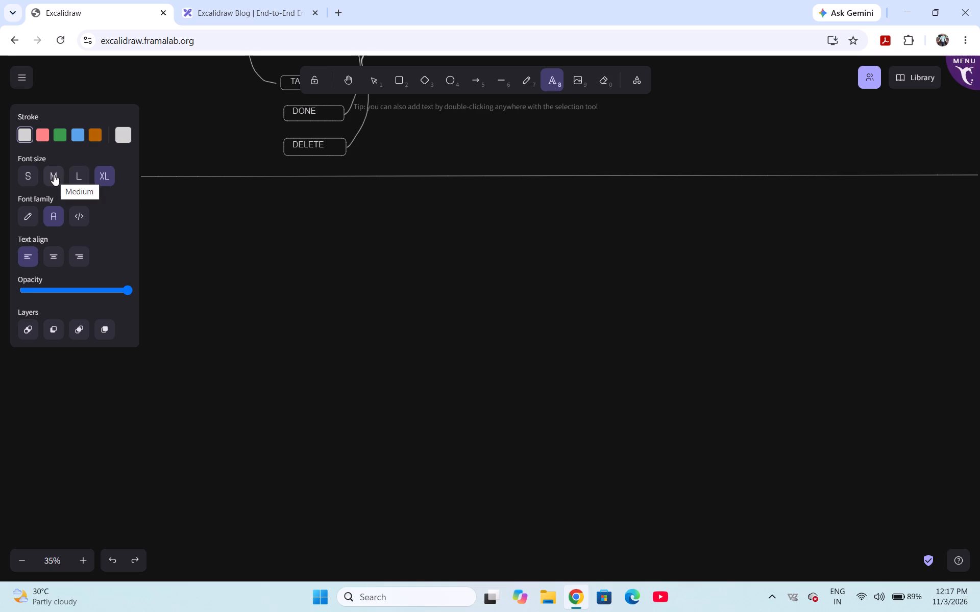
left_click(81, 175)
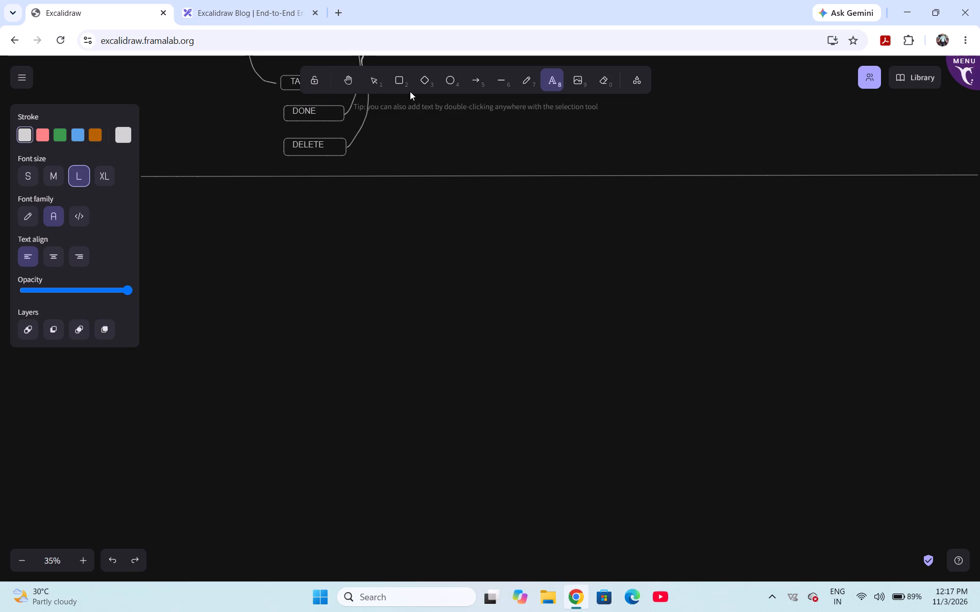
left_click(557, 82)
left_click(293, 220)
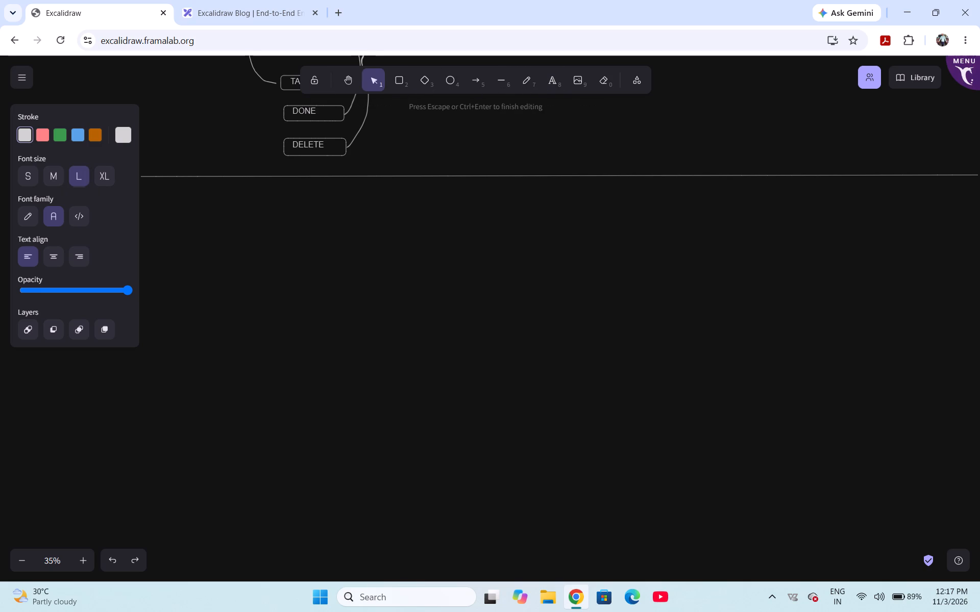
type("js")
key("space")
left_click(77, 171)
left_click(332, 226)
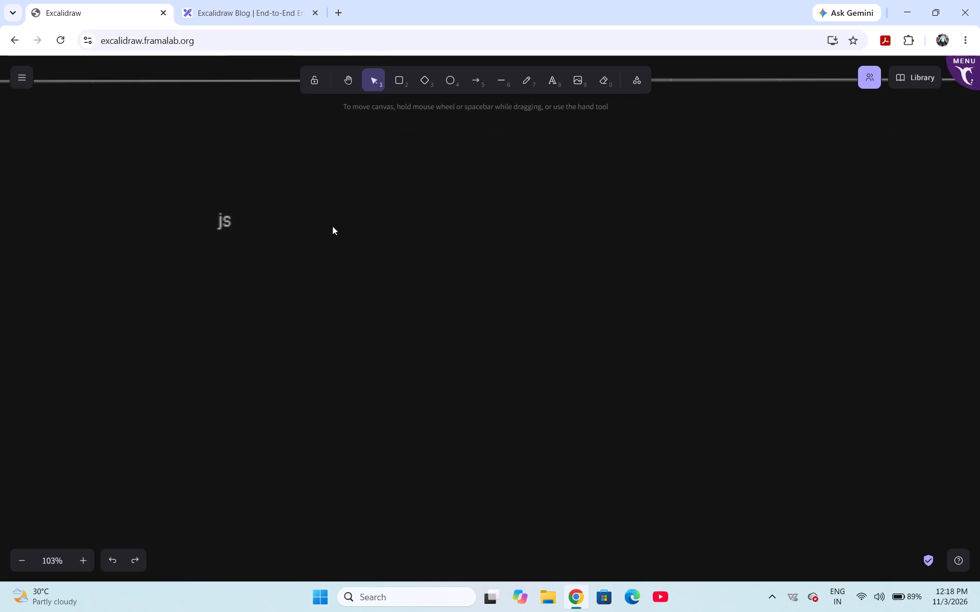
Replace the "js" text with "JS is a single threaded Synchronous language".
left_click(560, 72)
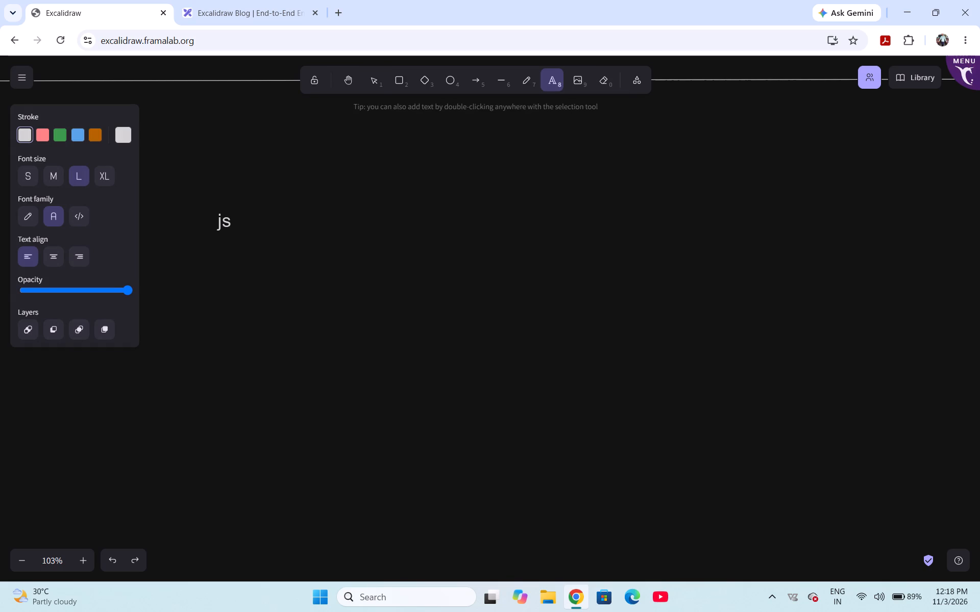
left_click(231, 221)
key("space")
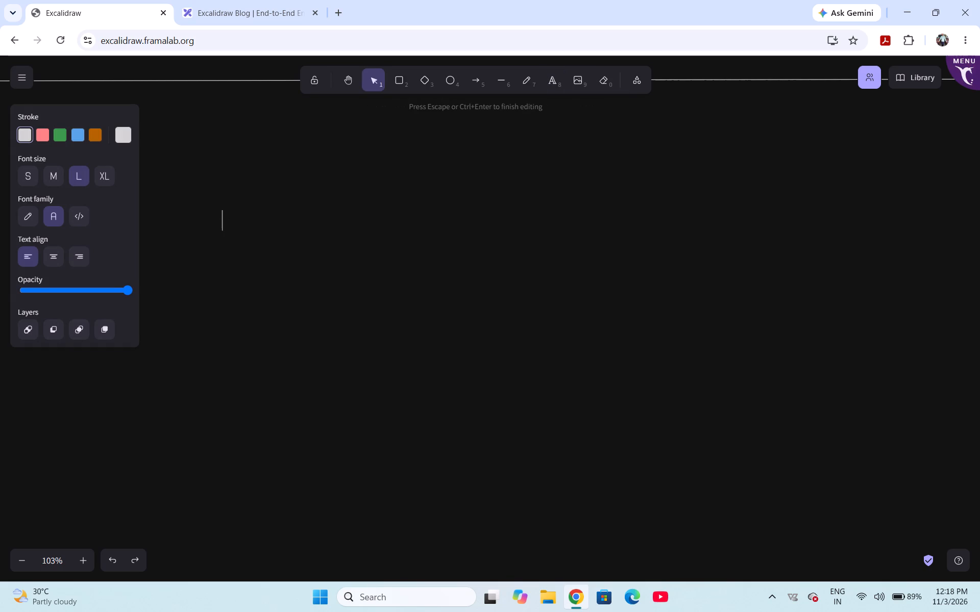
key("shift+j")
type("S")
key("space")
type("is a singl")
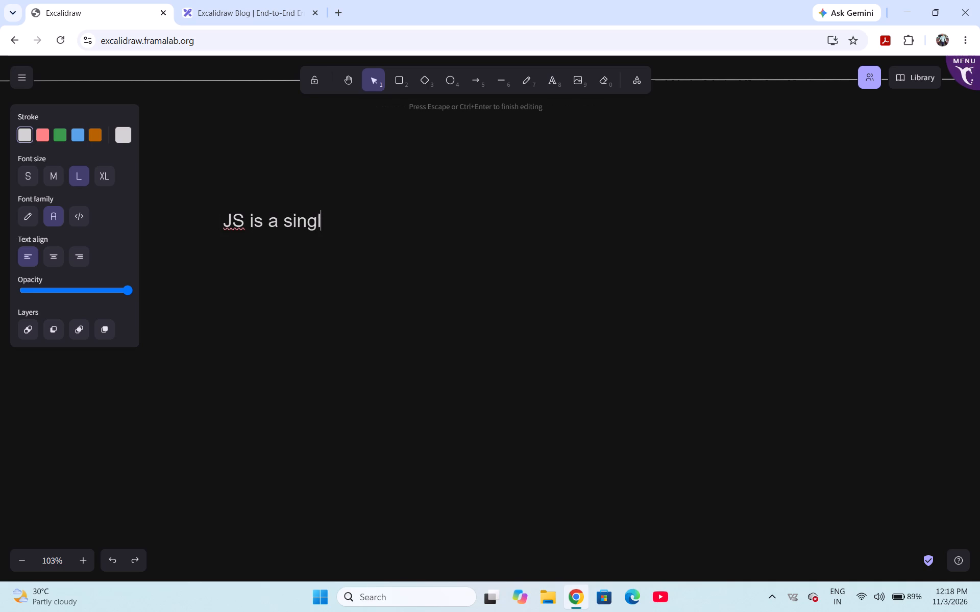
type("e")
key("space")
type("thre")
type("aded")
key("space")
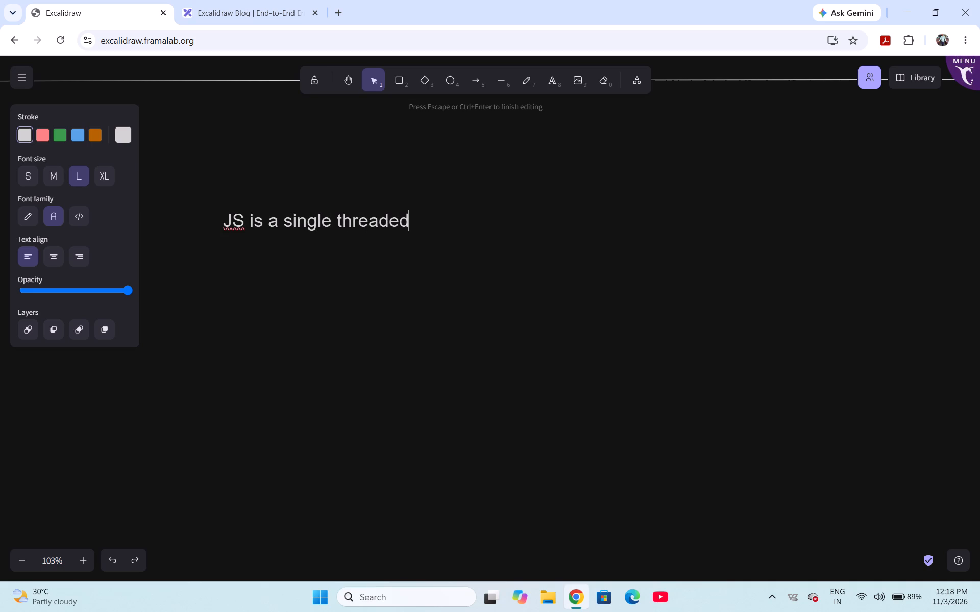
type("Synchronous")
key("space")
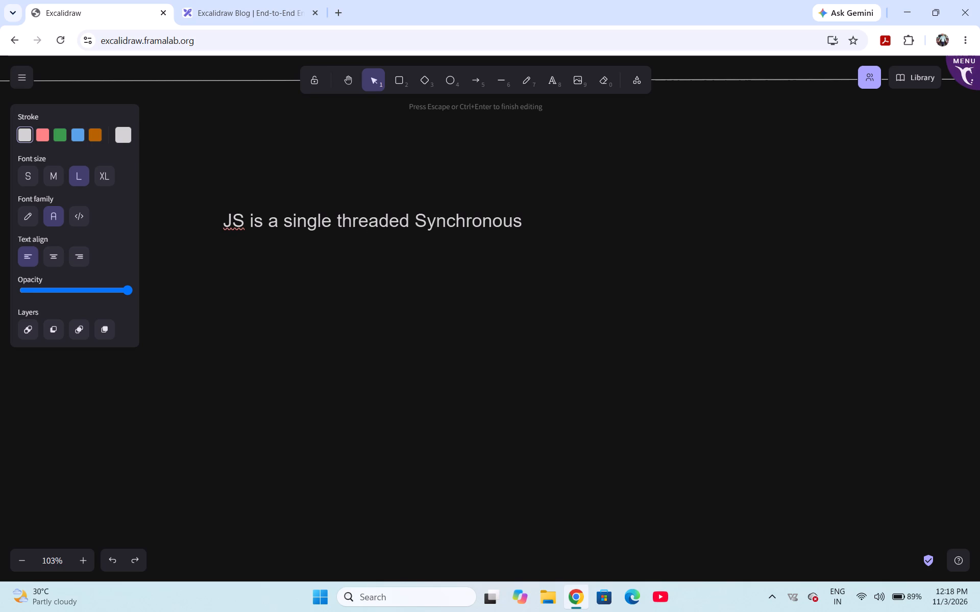
type("language")
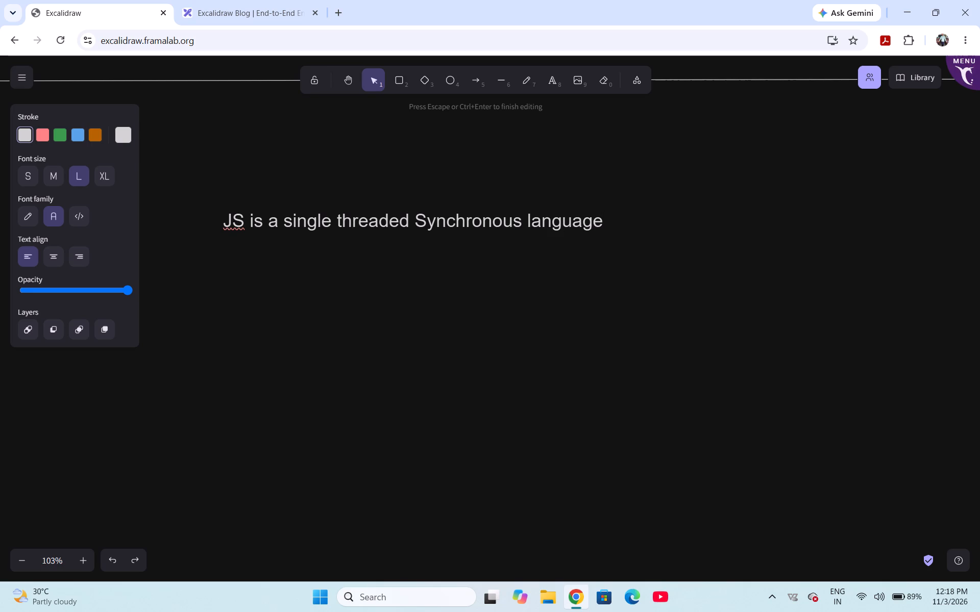
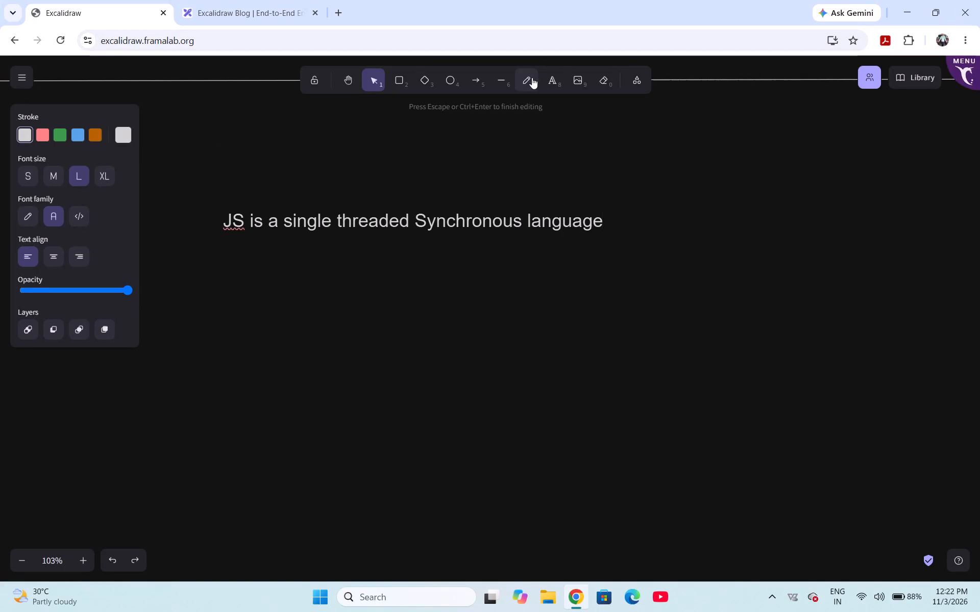
Draw a red-outlined rounded rectangle around the word "Synchronous" in the JS sentence.
left_click(451, 78)
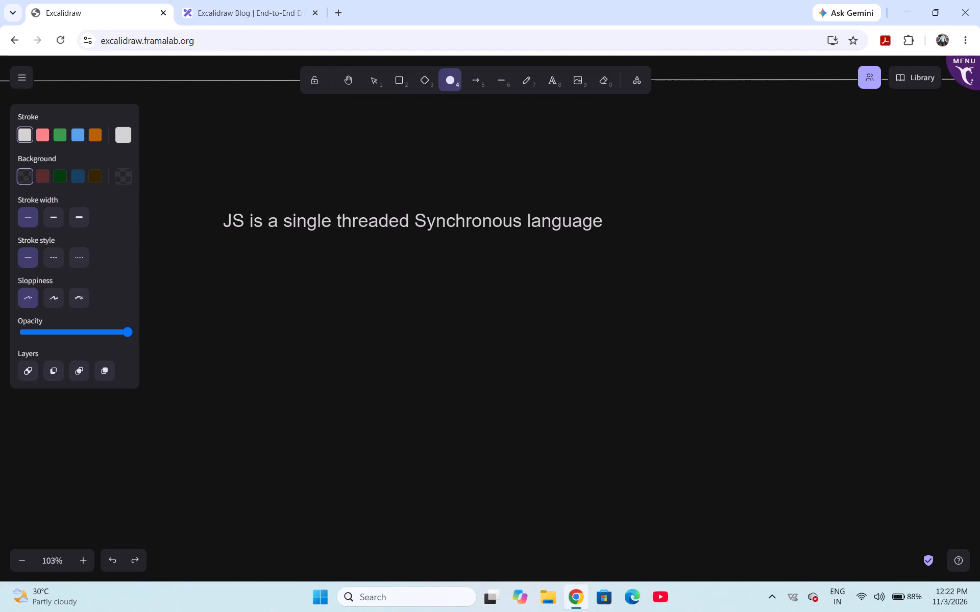
left_click(402, 80)
left_click(413, 210)
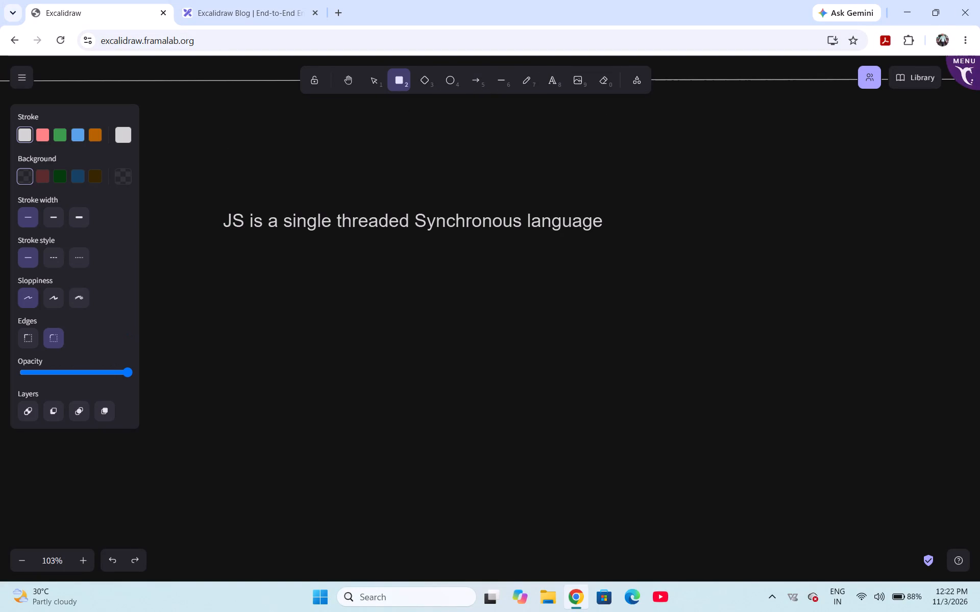
left_click(42, 136)
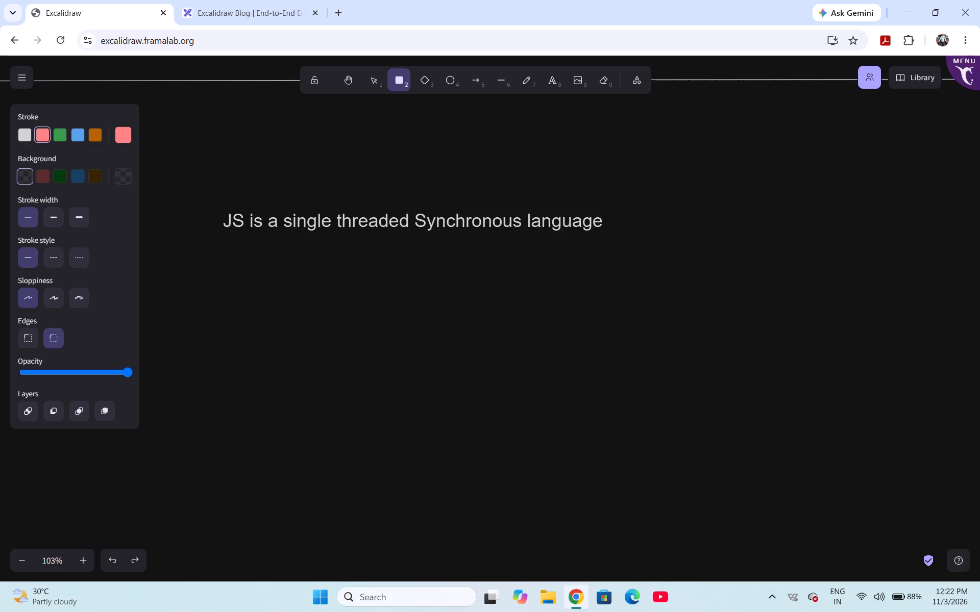
left_click_drag(415, 208, 495, 242)
left_click_drag(495, 242, 525, 236)
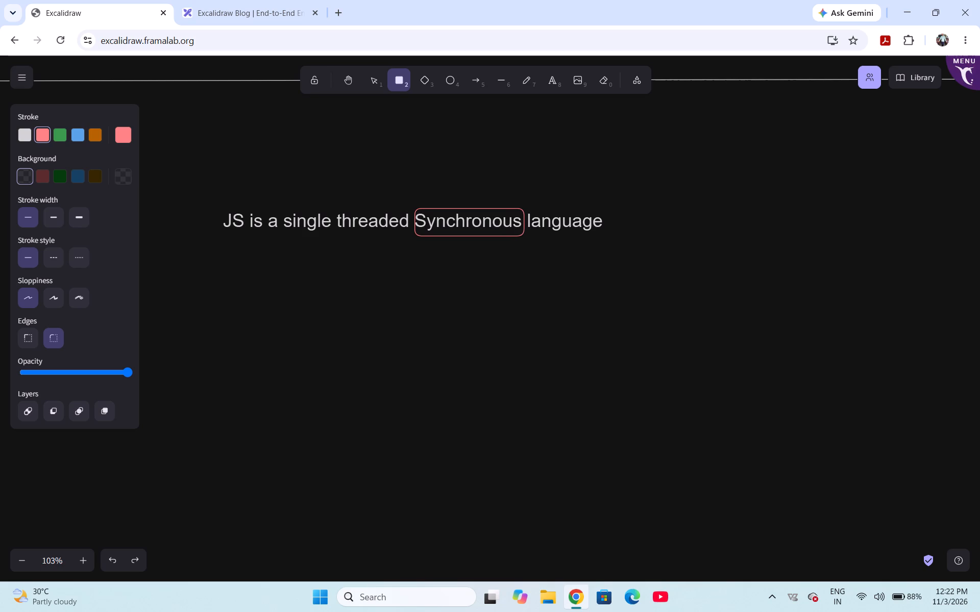
left_click_drag(525, 236, 523, 236)
left_click(407, 151)
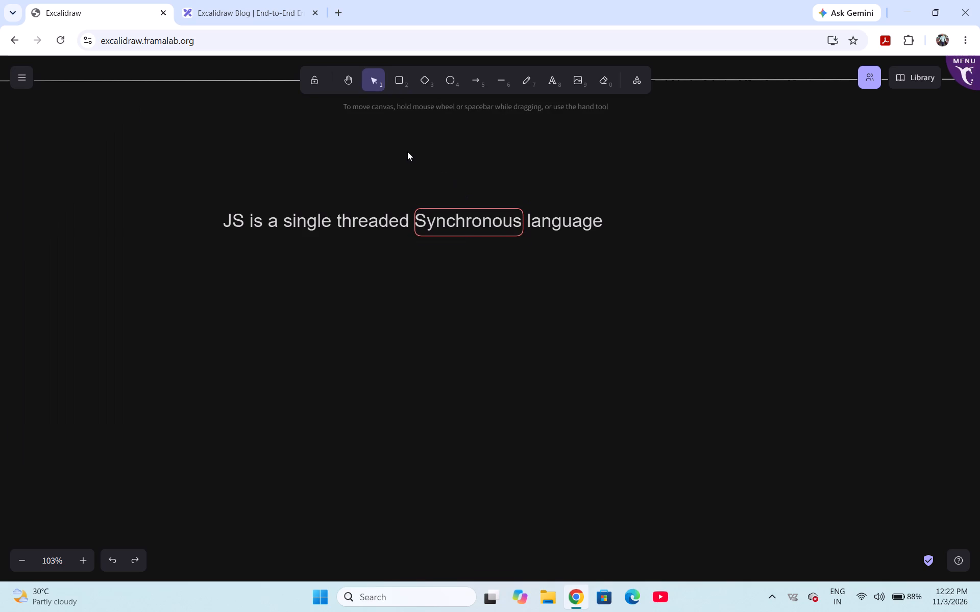
Draw a matching red rounded rectangle around "single threaded" and shift it so it frames the words evenly.
left_click(398, 75)
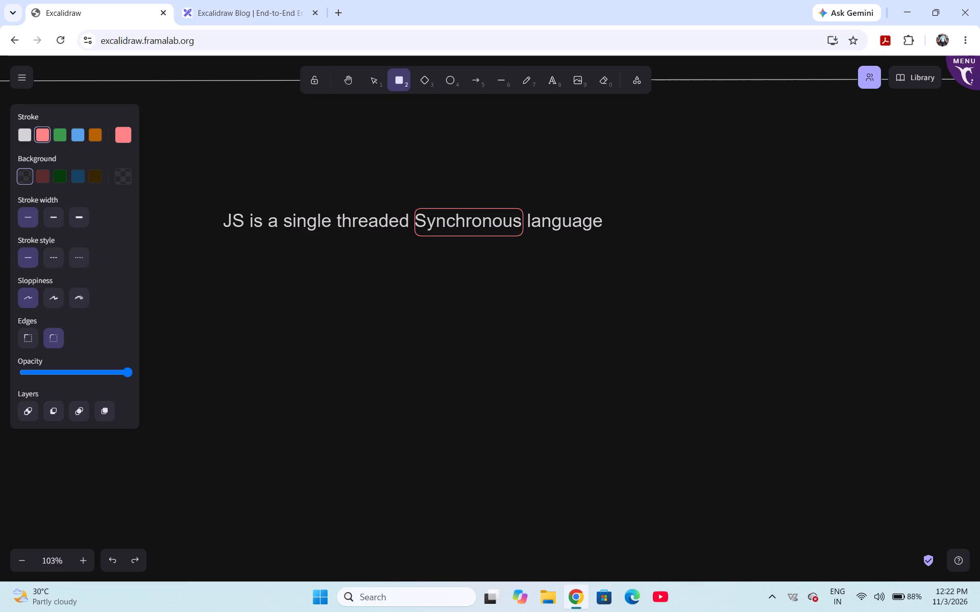
left_click_drag(280, 213, 416, 236)
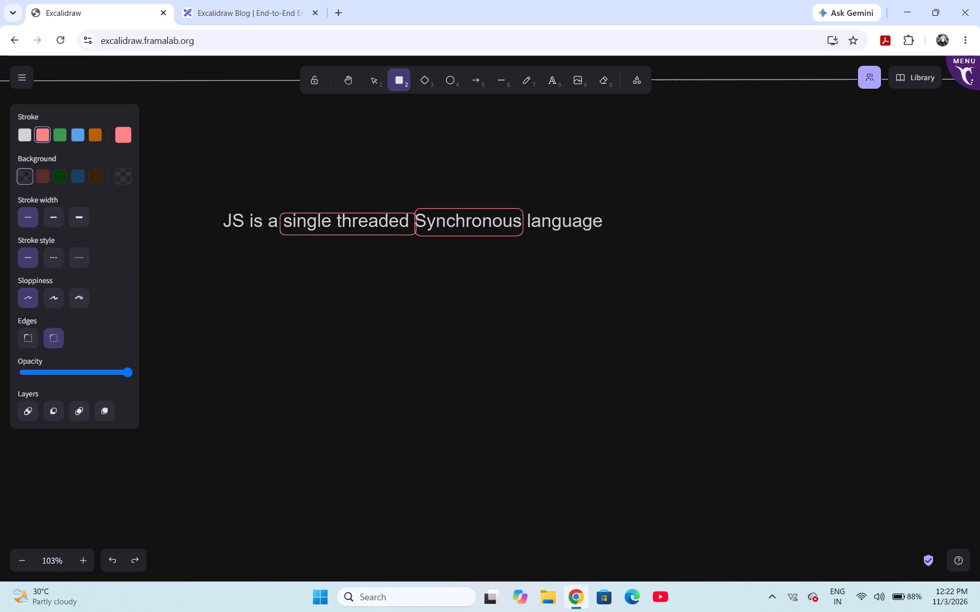
left_click_drag(416, 236, 411, 238)
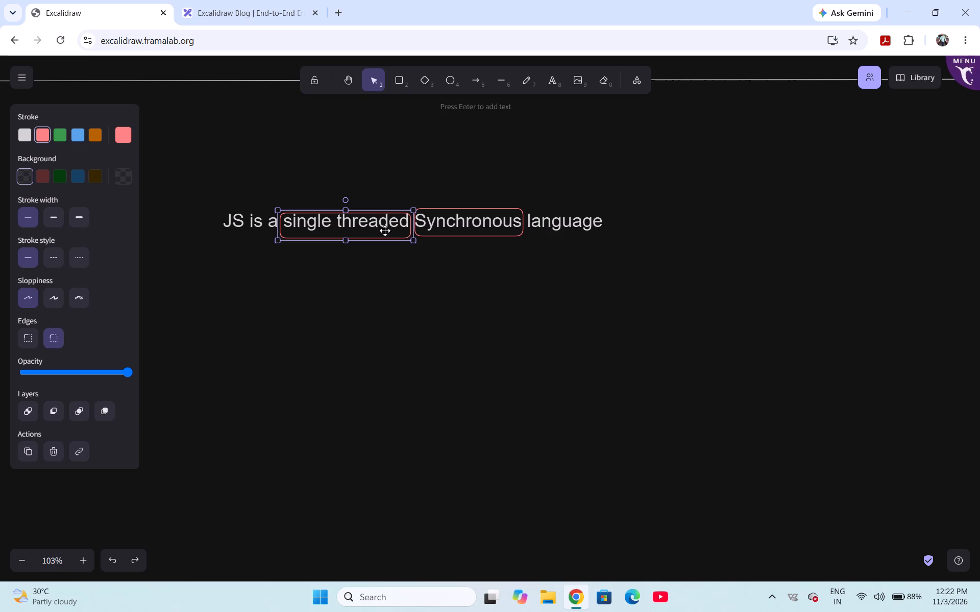
left_click(374, 228)
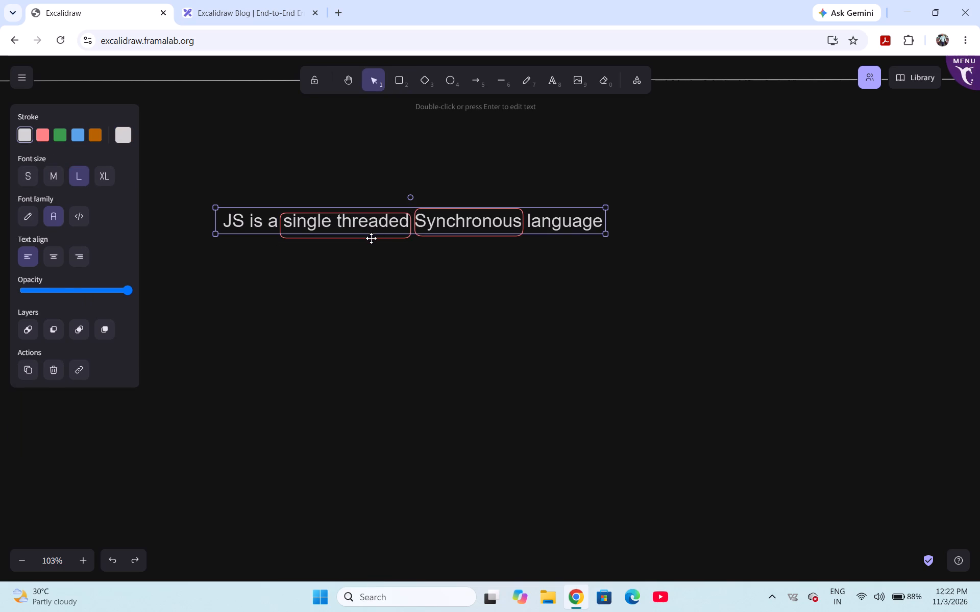
left_click(371, 238)
left_click(371, 238)
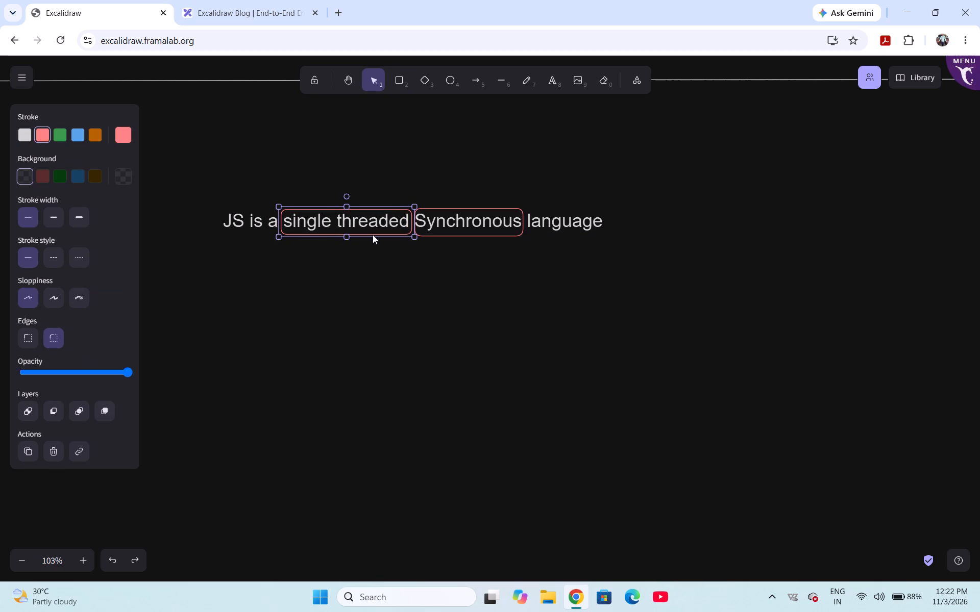
left_click(354, 256)
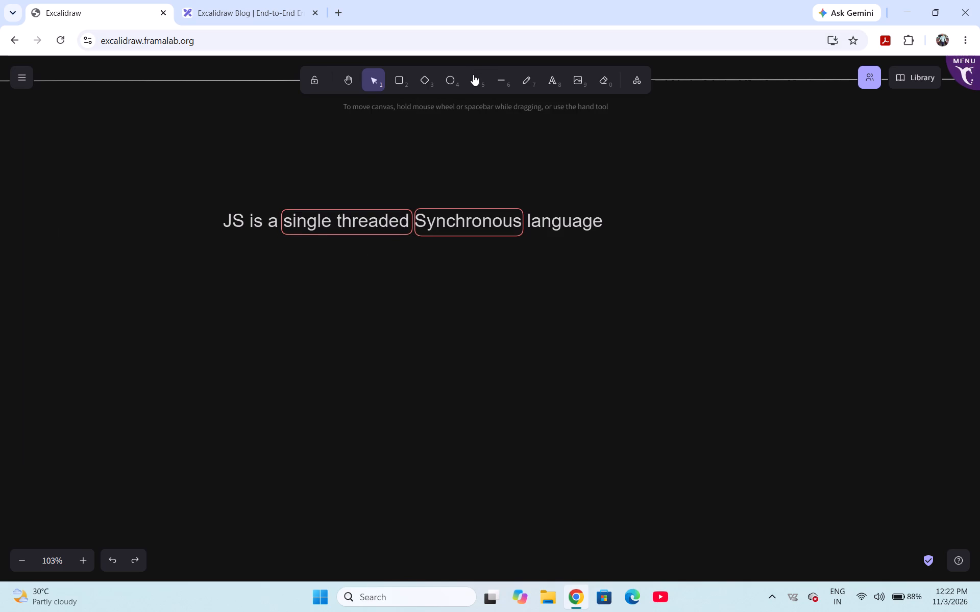
Draw a short red arrow rising diagonally from the top of the "single threaded" box.
left_click(473, 74)
left_click_drag(328, 209, 329, 207)
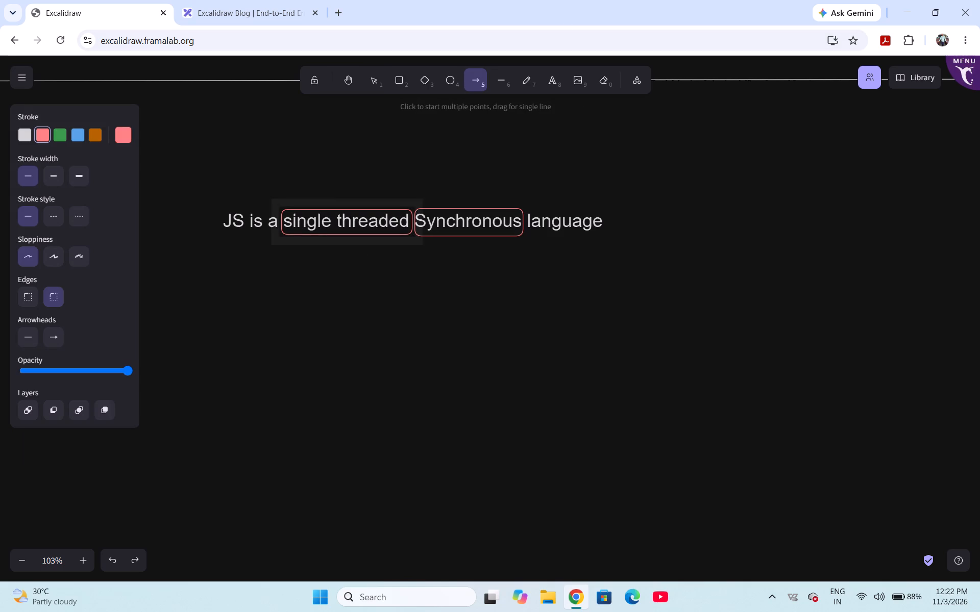
left_click_drag(329, 207, 345, 183)
left_click(392, 141)
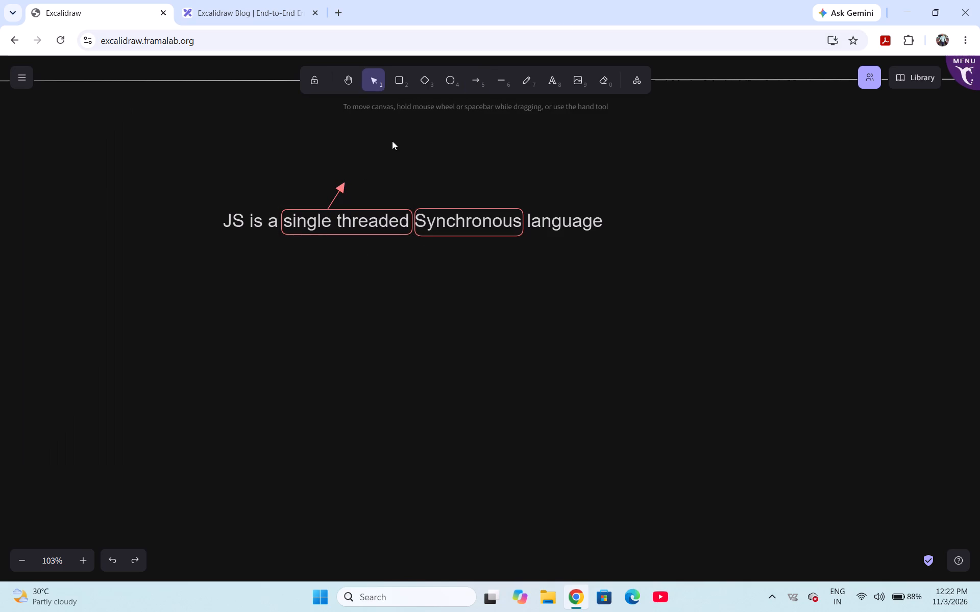
Add the red note "js has one call stack, so it cam do only onr thing at a time" at the upper arrow's tip.
left_click(548, 79)
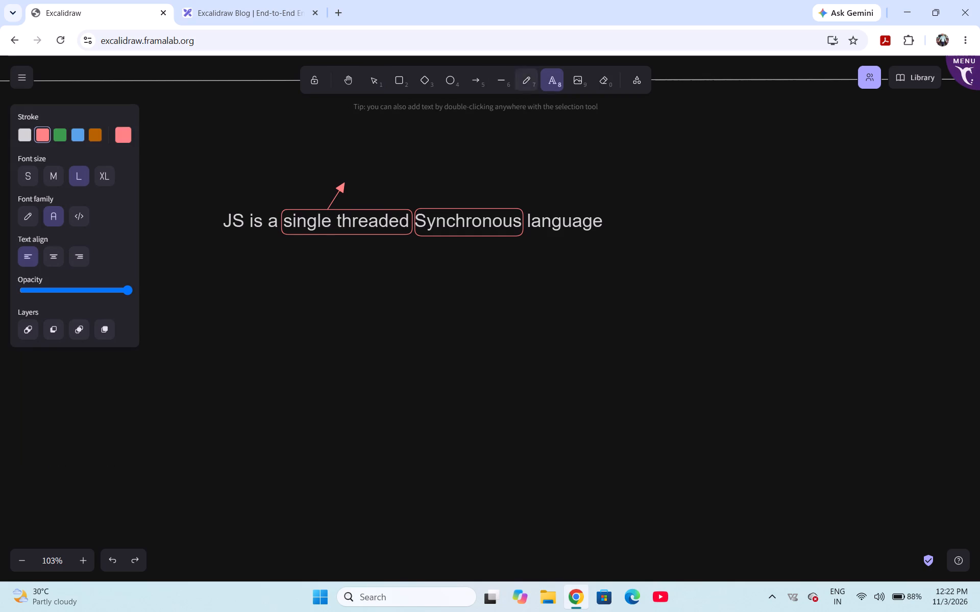
left_click(345, 168)
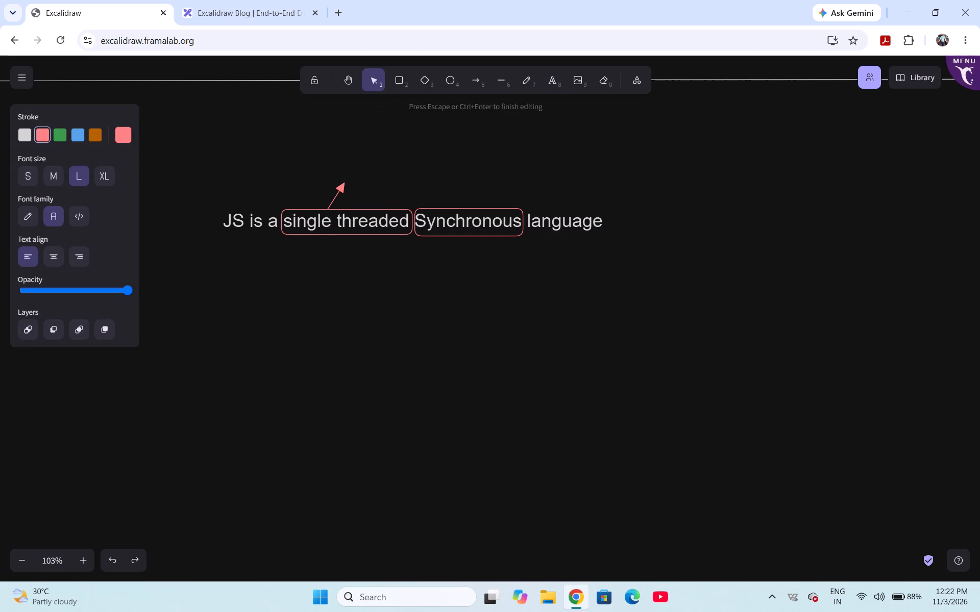
type("js has one cak")
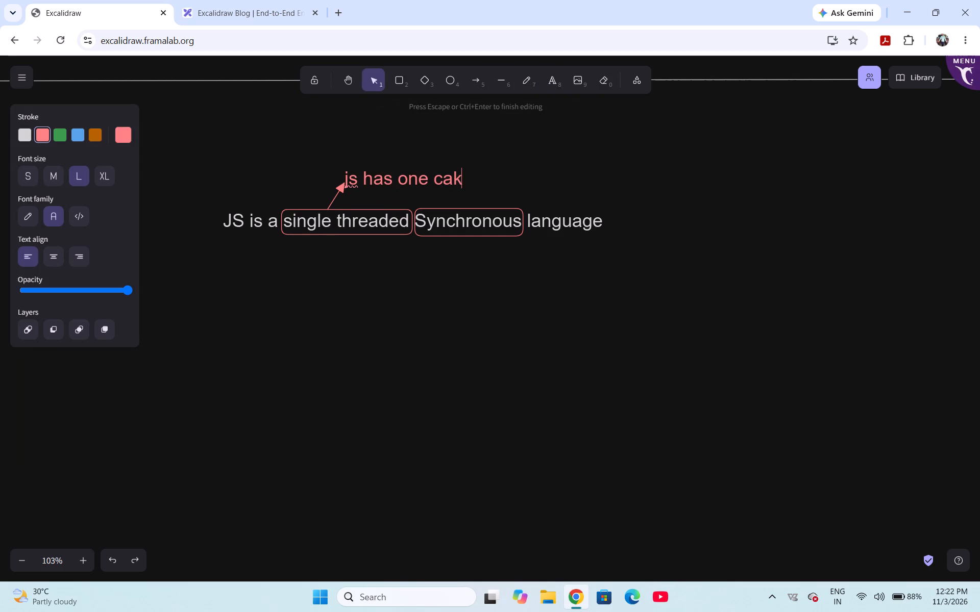
key("BackSpace")
type("ll stack")
key("space")
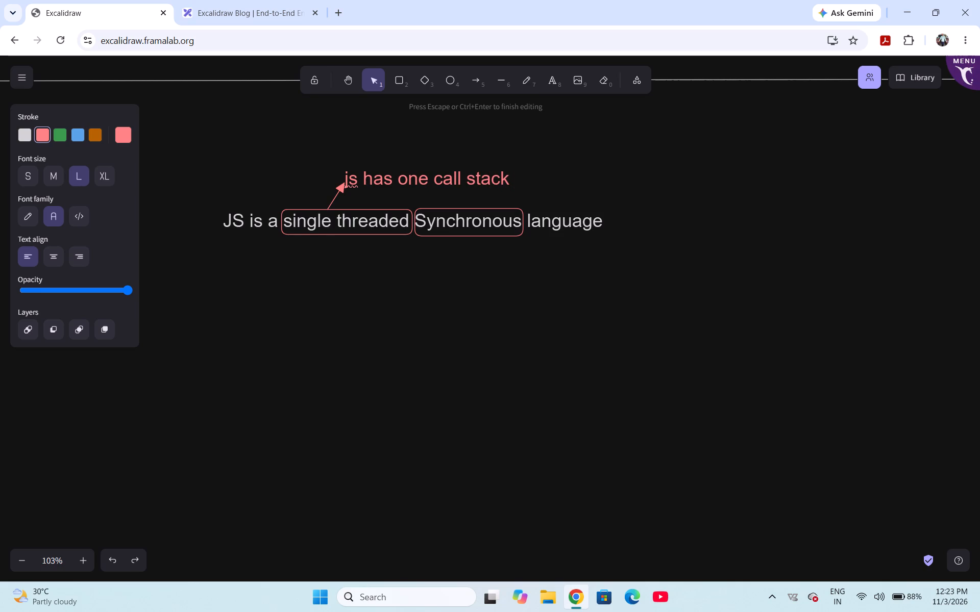
key("BackSpace")
type(", so it cam do only onr thimg")
key("space")
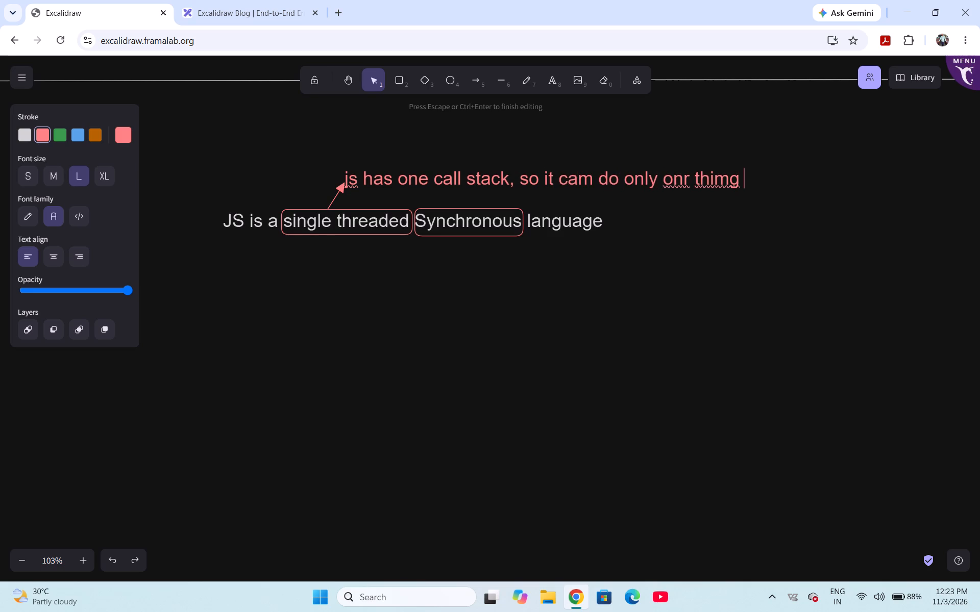
key("BackSpace")
key("BackSpace")
key("BackSpace")
key("BackSpace")
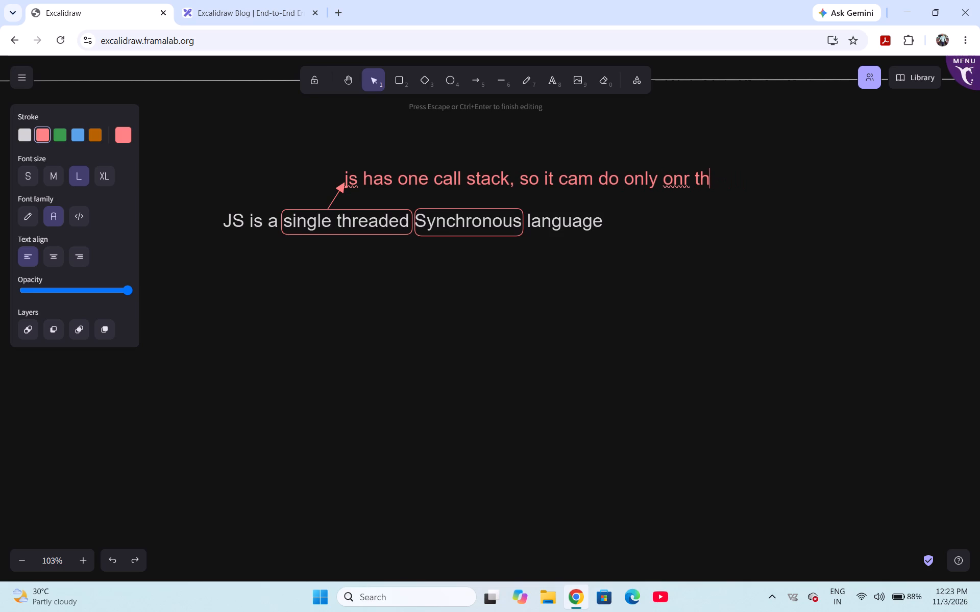
type("ing at a time")
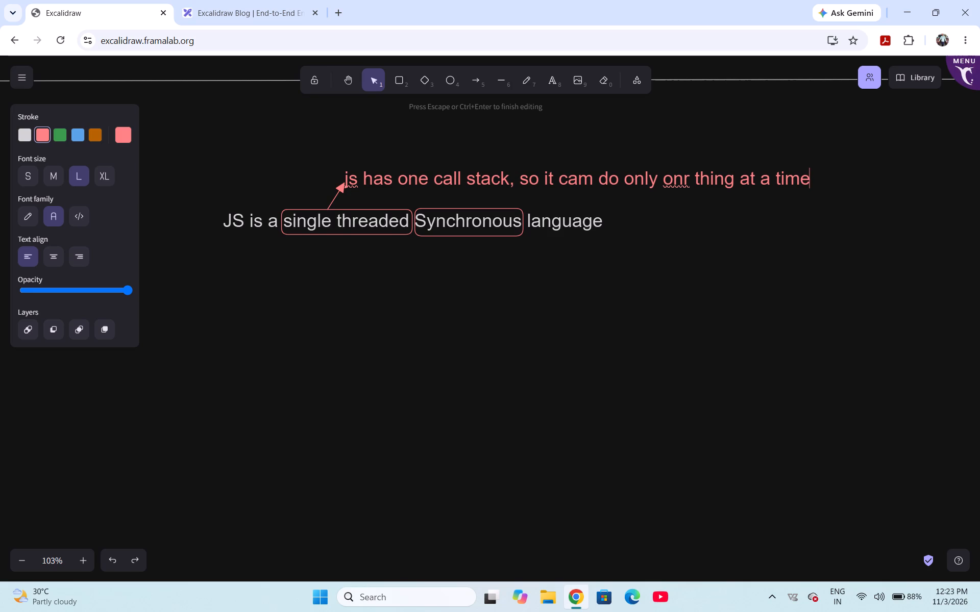
Draw a short red arrow descending diagonally from the bottom of the "Synchronous" box.
left_click(470, 76)
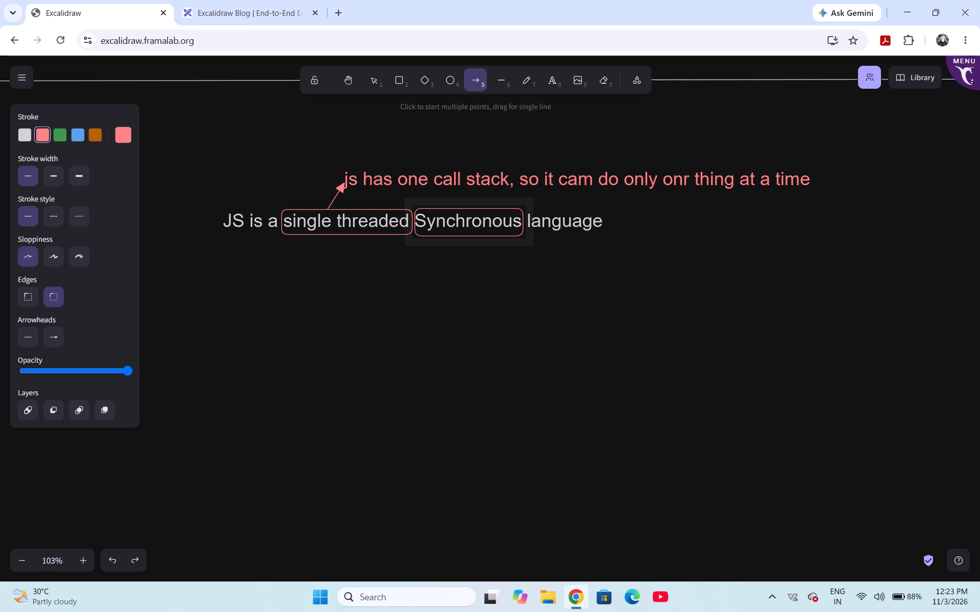
left_click_drag(451, 235, 489, 260)
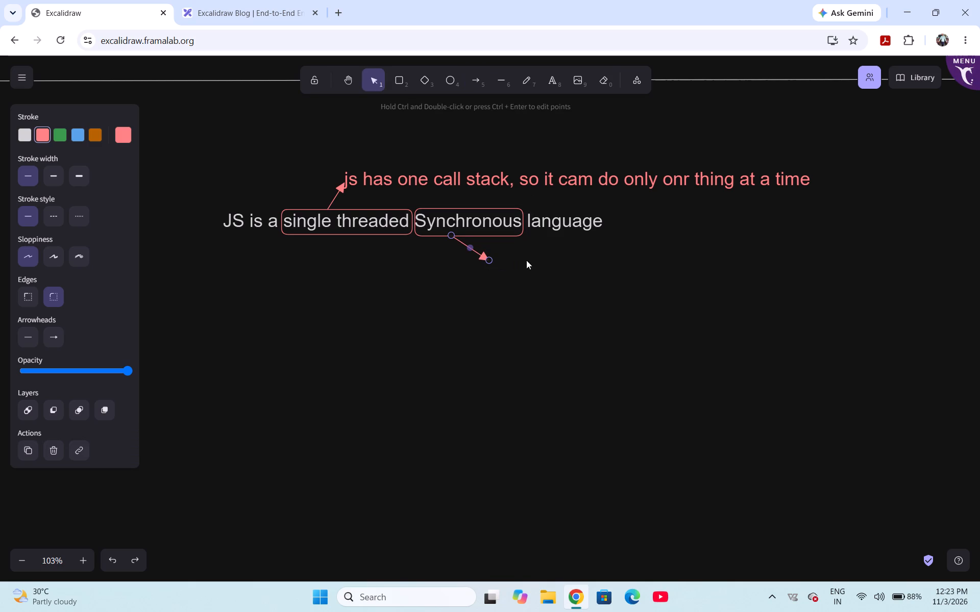
Add the red note "Statement run one after another, in order" at the tip of the arrow below "Synchronous".
left_click(554, 81)
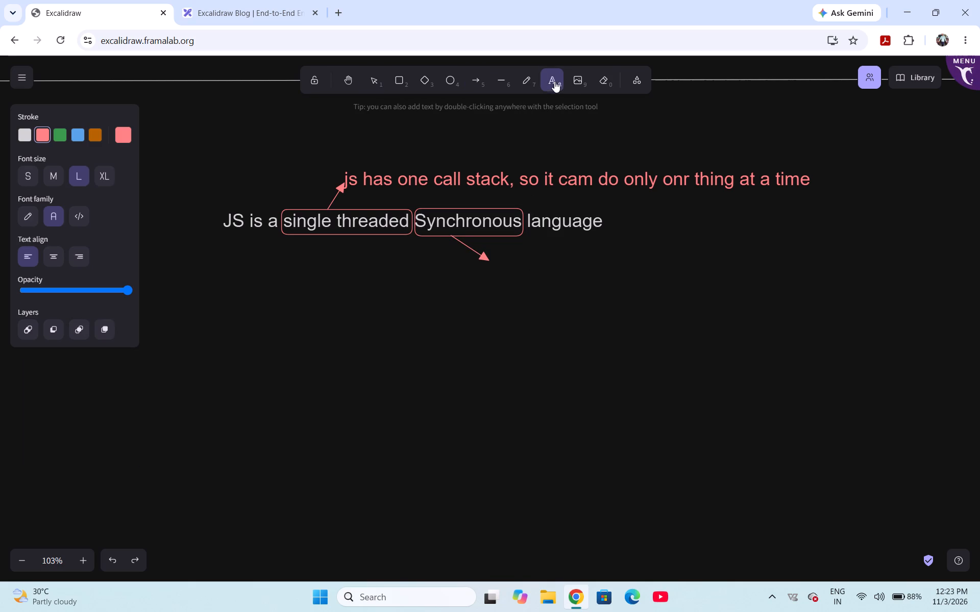
left_click(504, 259)
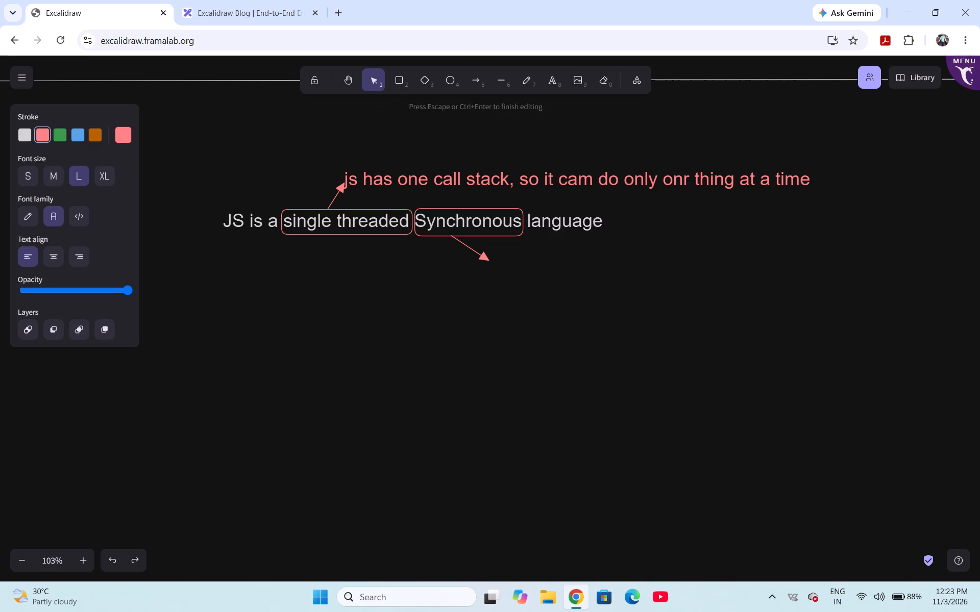
type("St")
type("ate")
type("ment run")
key("space")
type("on")
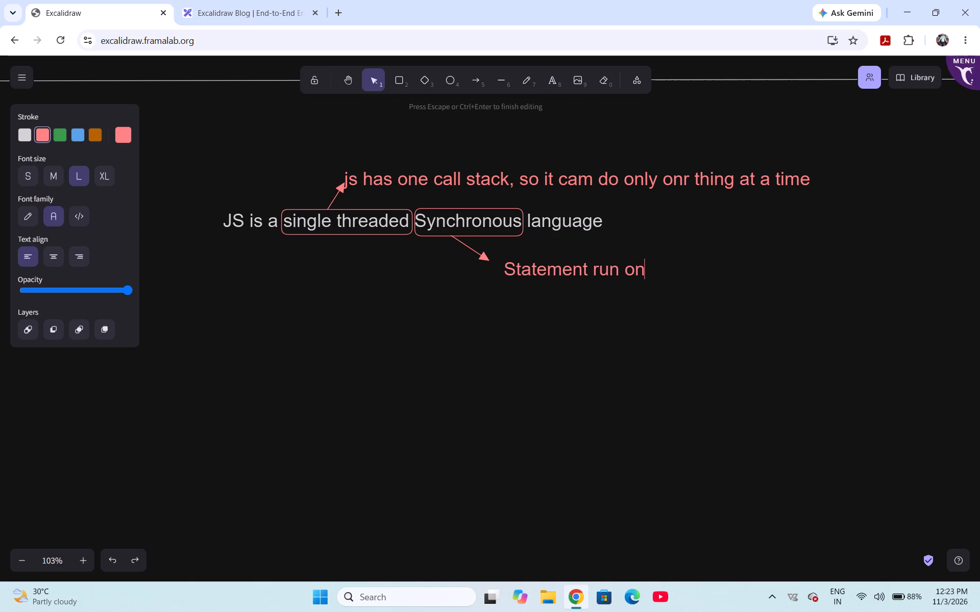
type("e after onr")
key("space")
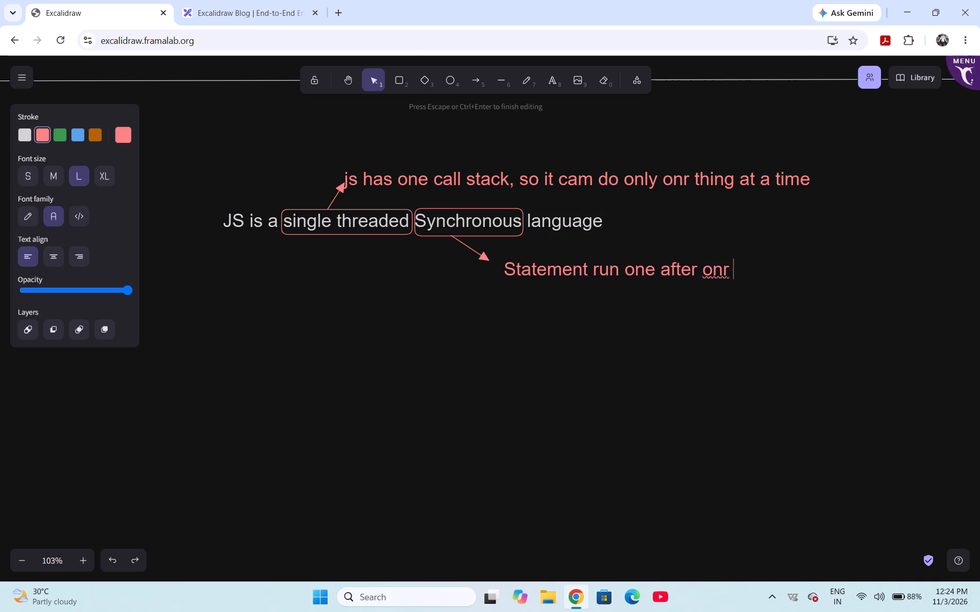
key("BackSpace")
key("BackSpace")
key("BackSpace")
key("BackSpace")
type("another")
key("space")
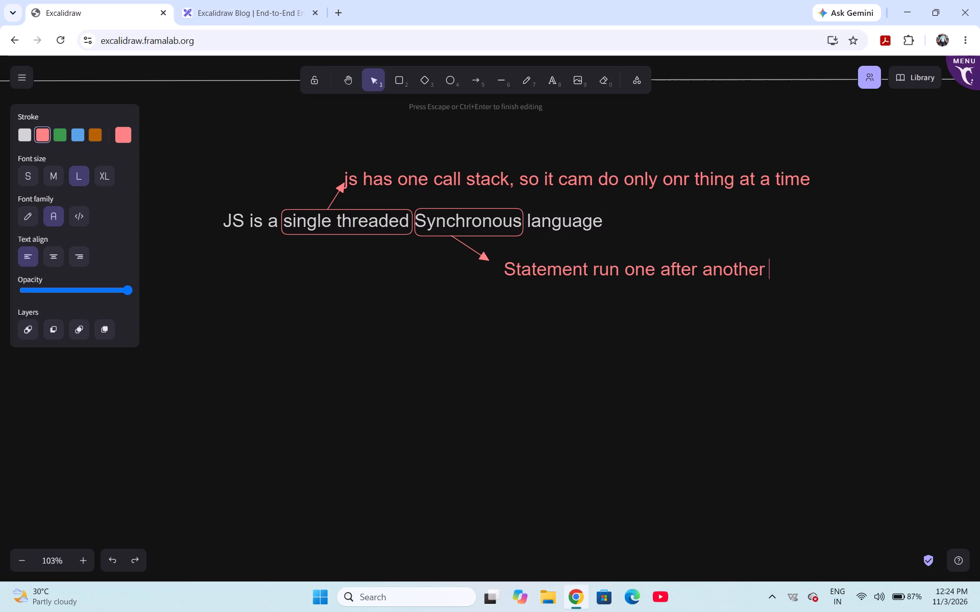
key("BackSpace")
type(", in or")
type("dr")
key("BackSpace")
type("er")
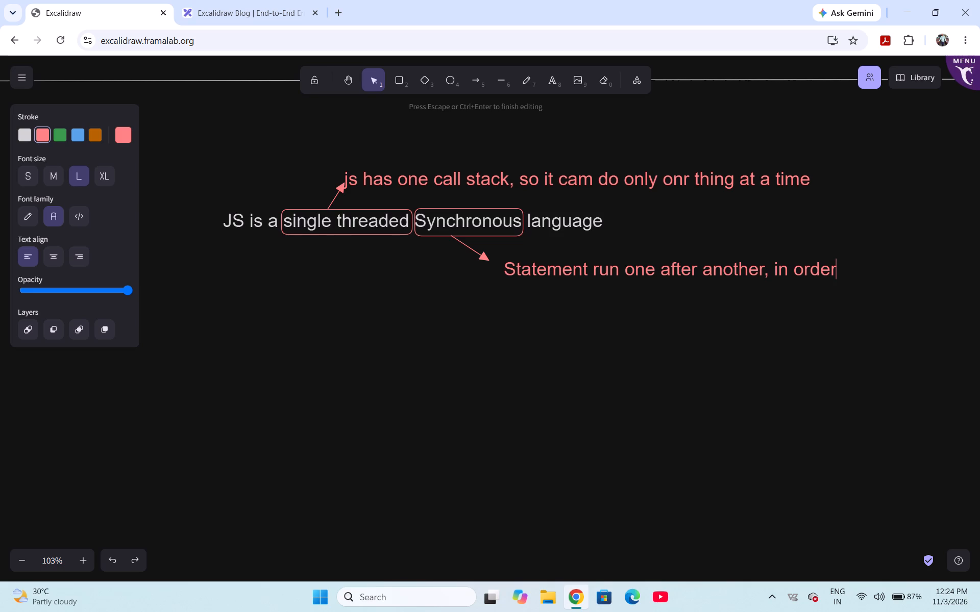
Continue the note with ". Each must finish" and, on a second line, "before the next start".
type(". Each mush")
key("BackSpace")
type("t d")
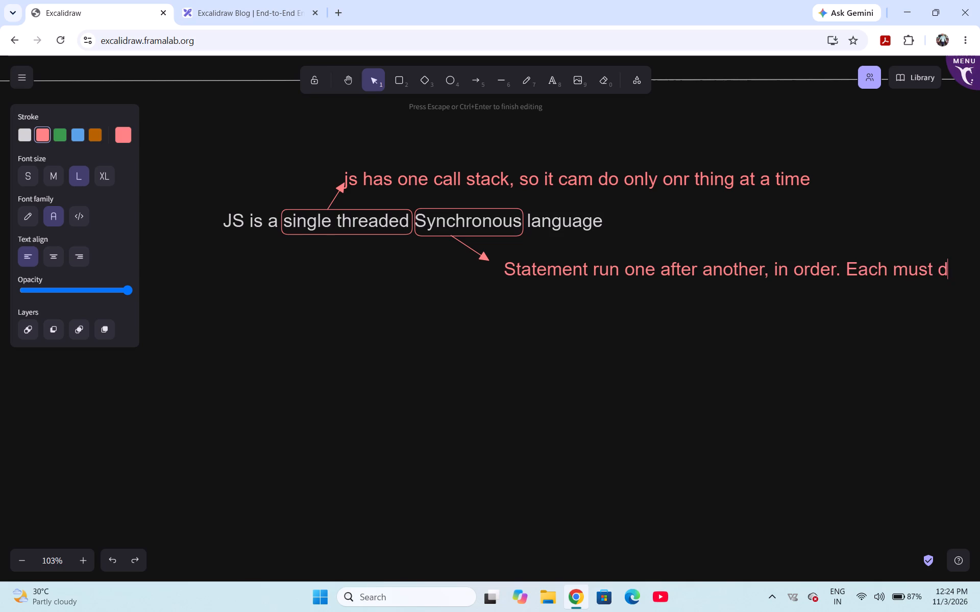
key("BackSpace")
type("finish")
key("space")
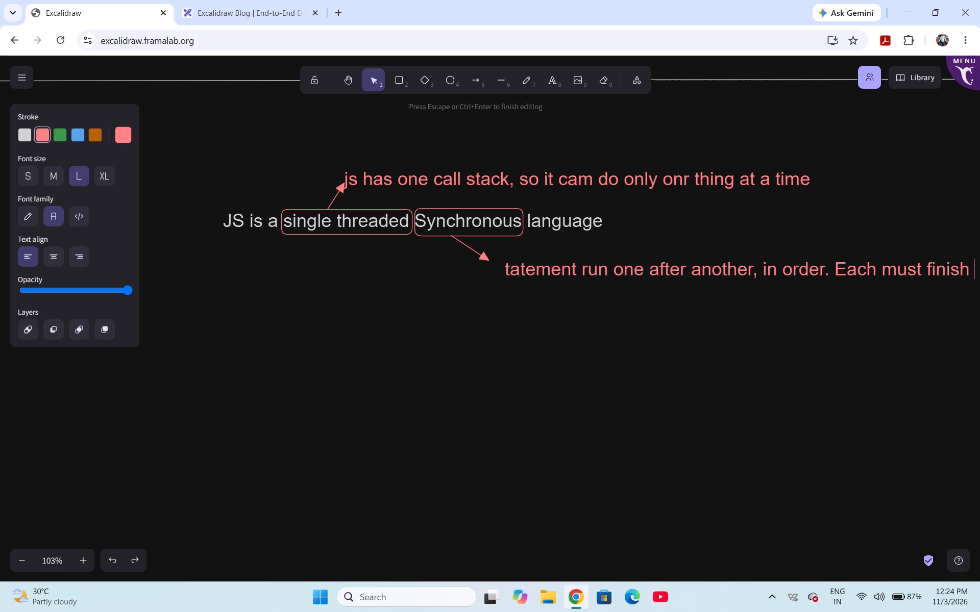
key("Return")
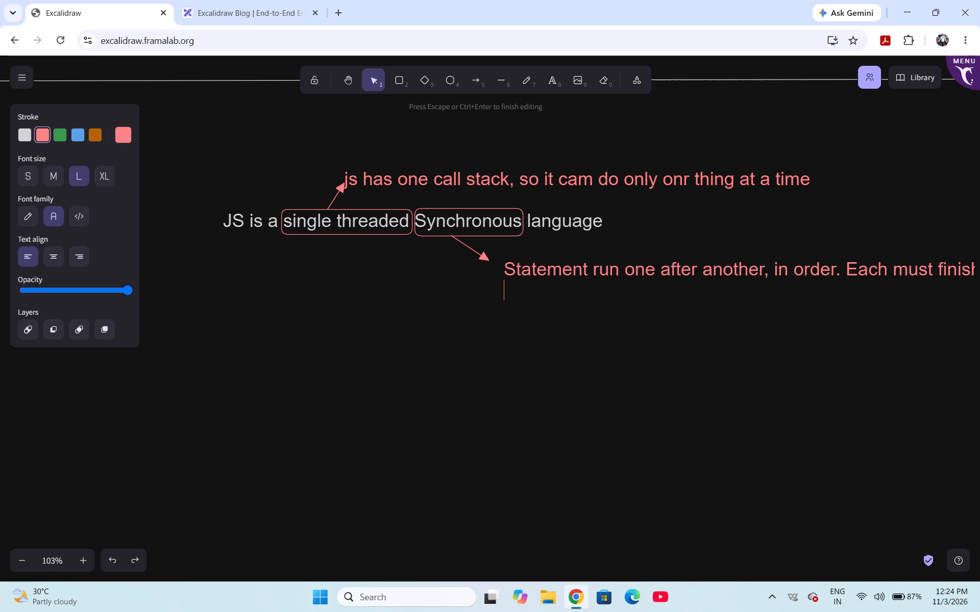
type("before the bn")
key("BackSpace")
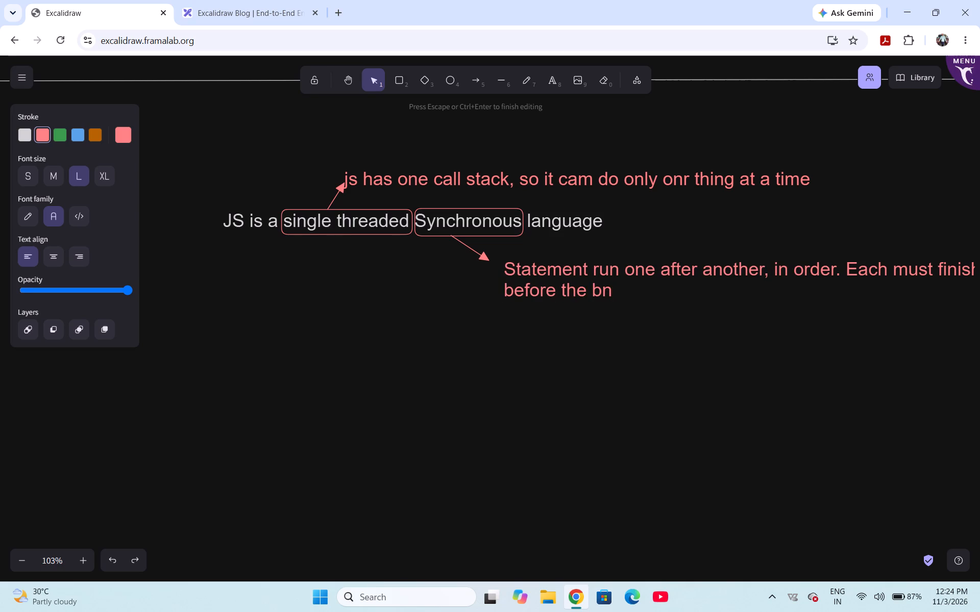
key("BackSpace")
type("next stat")
key("BackSpace")
type("rt")
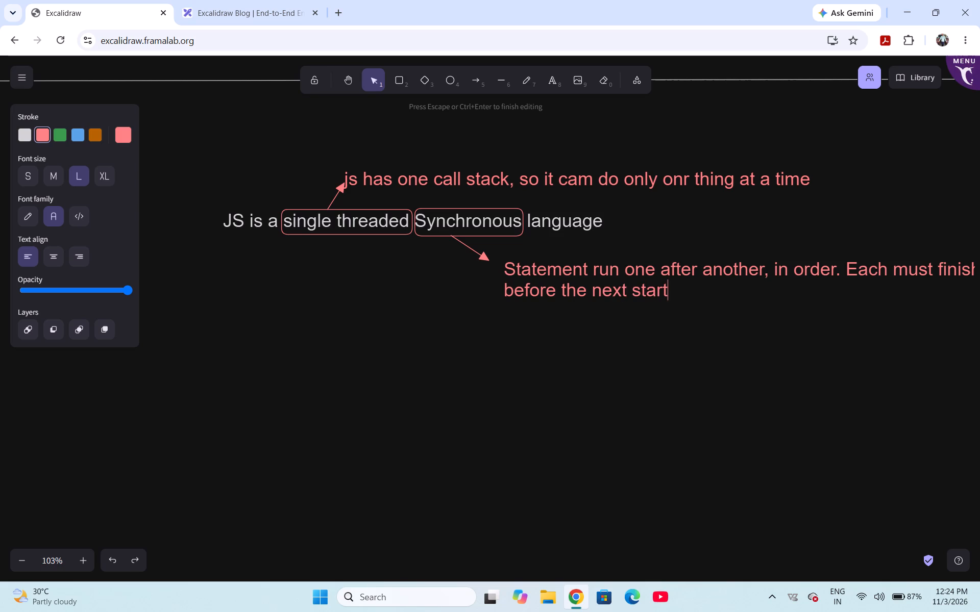
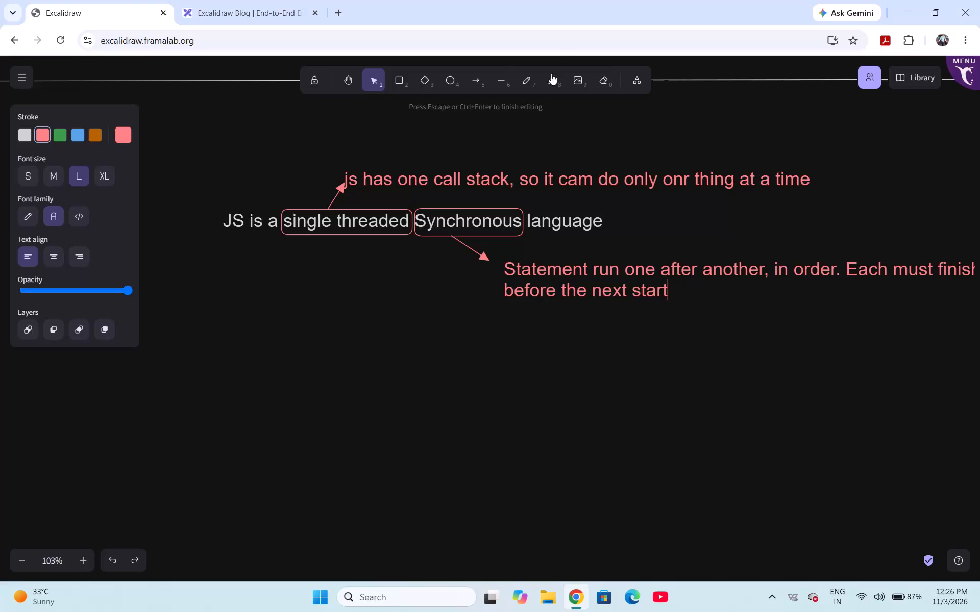
Correct the misspelled word after "so it" to "can" in the red note above the "single threaded" box.
left_click(556, 81)
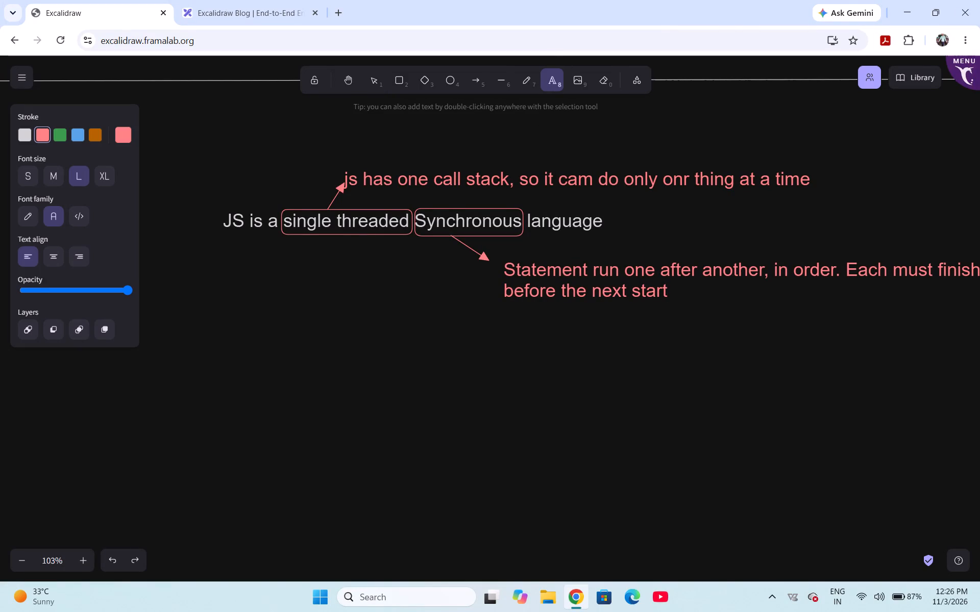
left_click(591, 179)
left_click(591, 179)
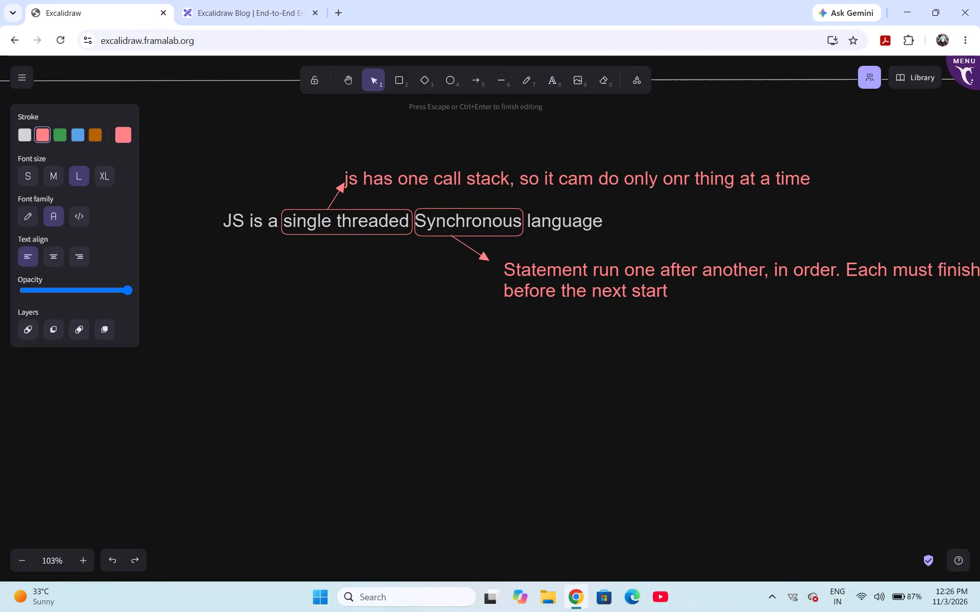
key("BackSpace")
key("n")
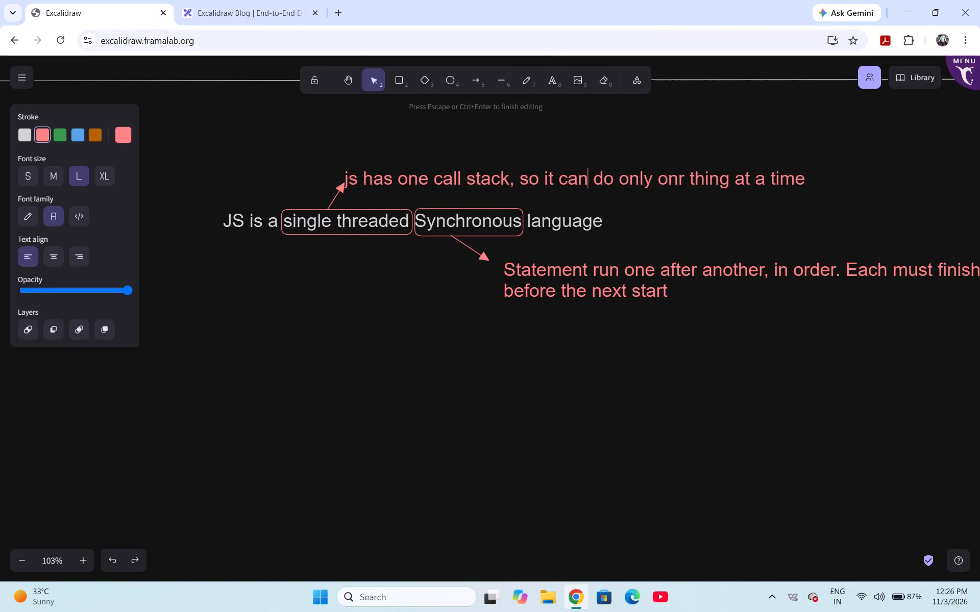
Correct the misspelled word before "thing at a time" to "one" in the same red note.
key("Right")
key("Right")
key("Right")
key("Right")
key("Right")
key("Right")
key("Right")
key("Right")
key("Right")
key("Right")
key("Right")
key("Right")
key("Right")
key("Right")
key("Right")
key("Left")
key("Left")
key("Left")
key("BackSpace")
key("e")
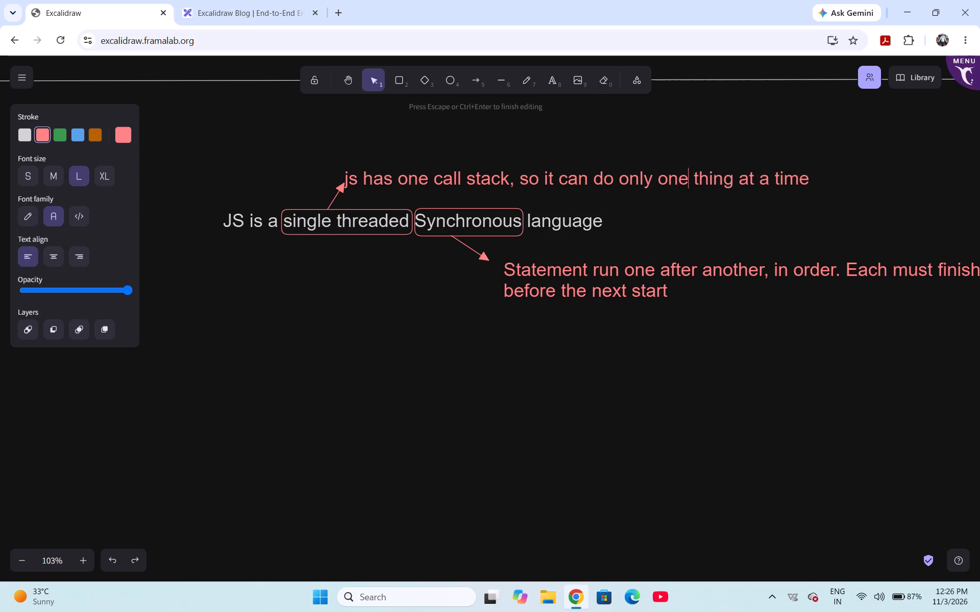
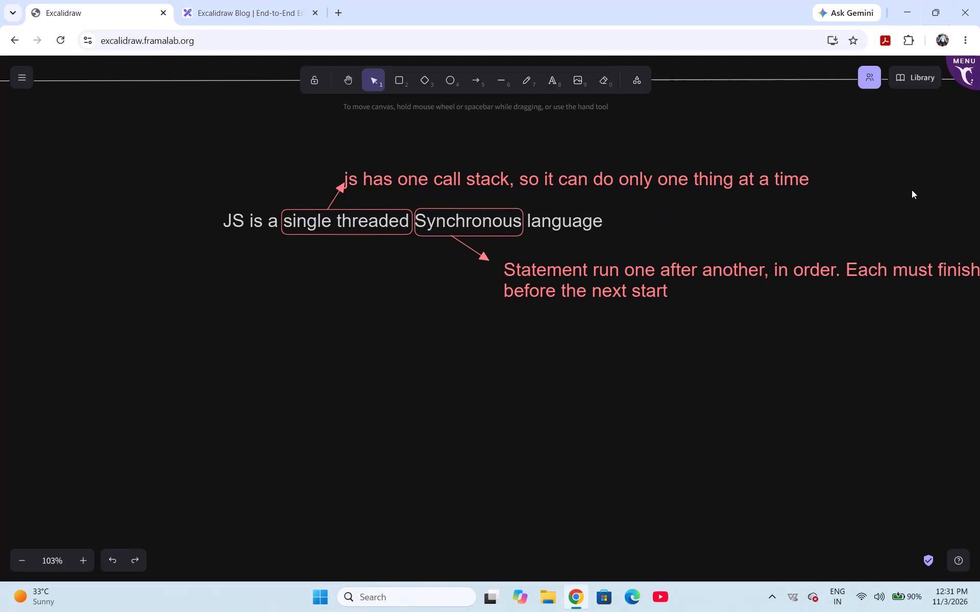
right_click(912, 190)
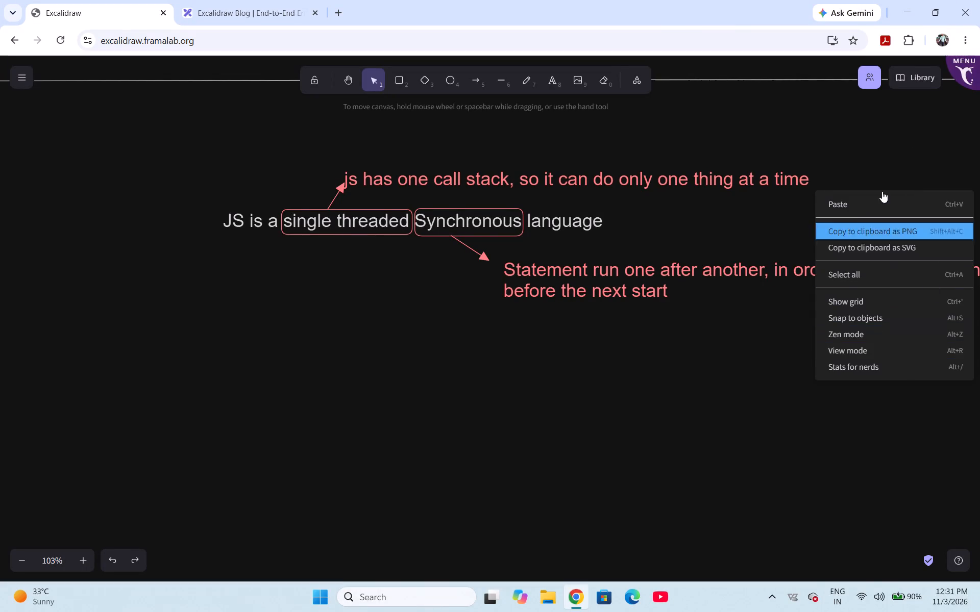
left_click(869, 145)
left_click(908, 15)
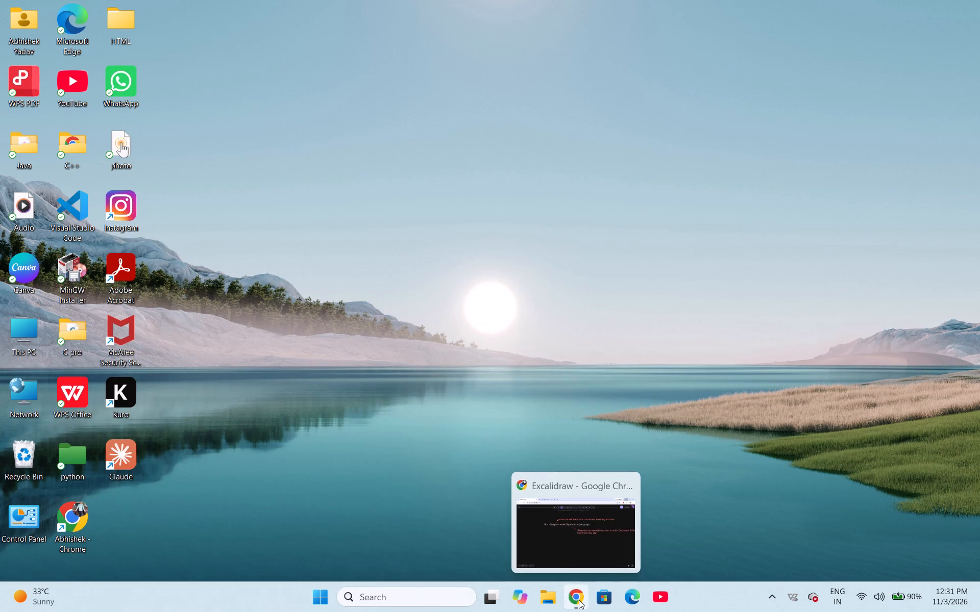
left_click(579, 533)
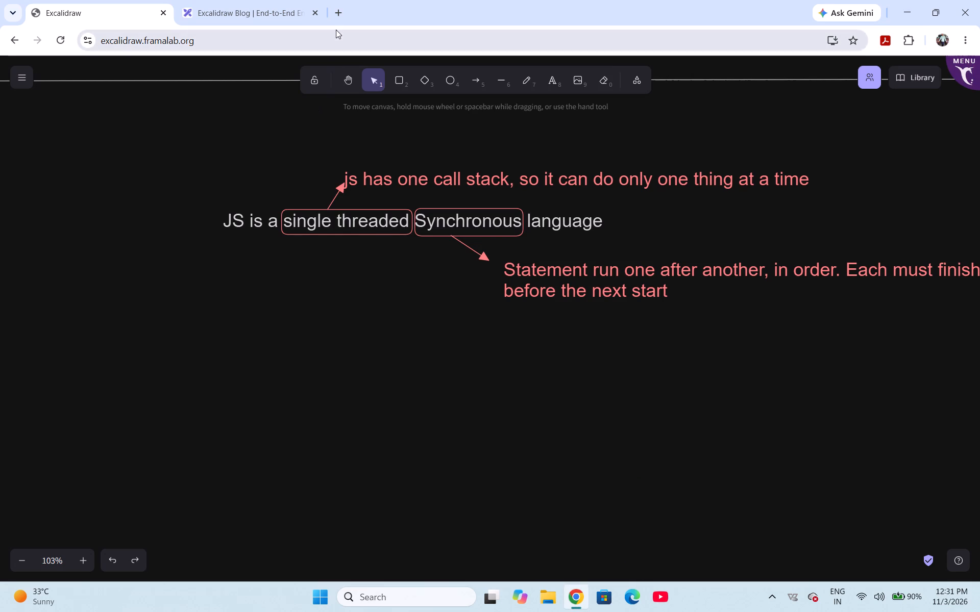
Open a new browser tab and show the developer tools console for it.
left_click(334, 11)
right_click(488, 196)
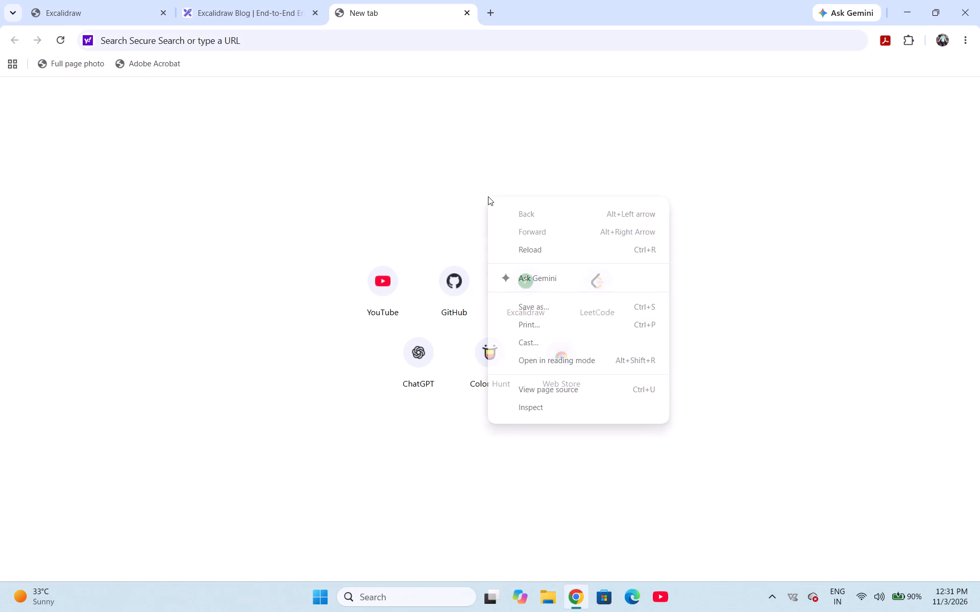
left_click(556, 411)
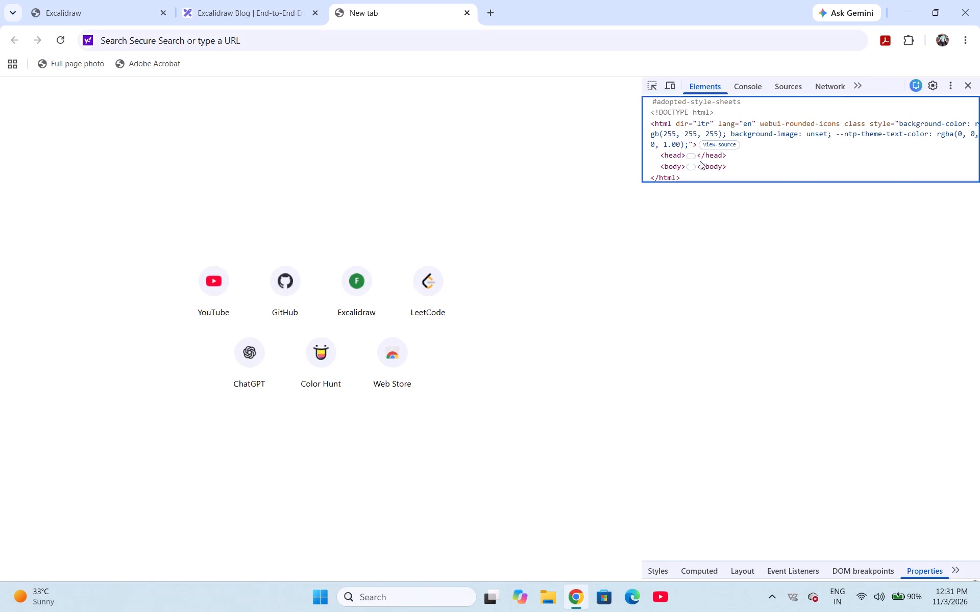
left_click(749, 87)
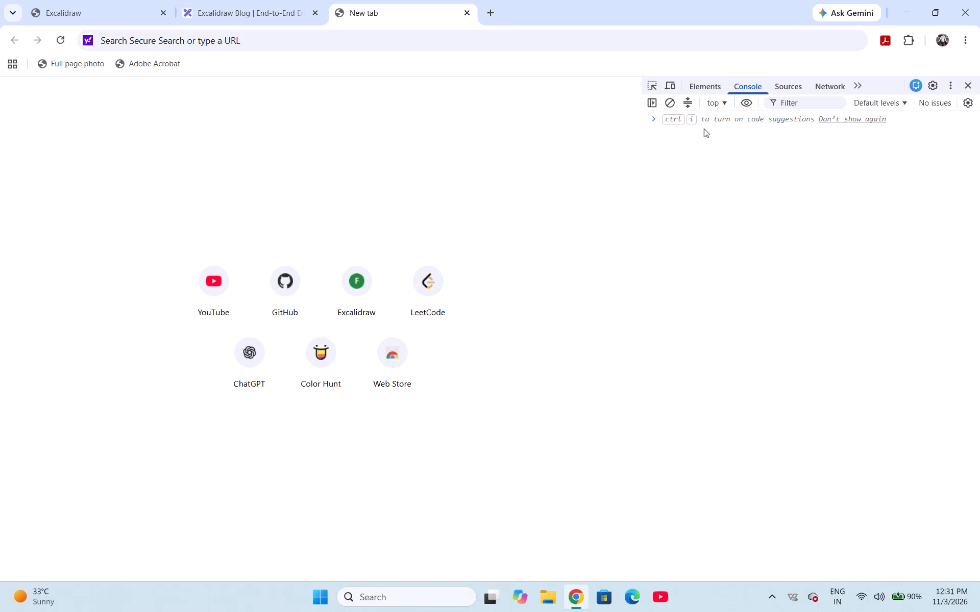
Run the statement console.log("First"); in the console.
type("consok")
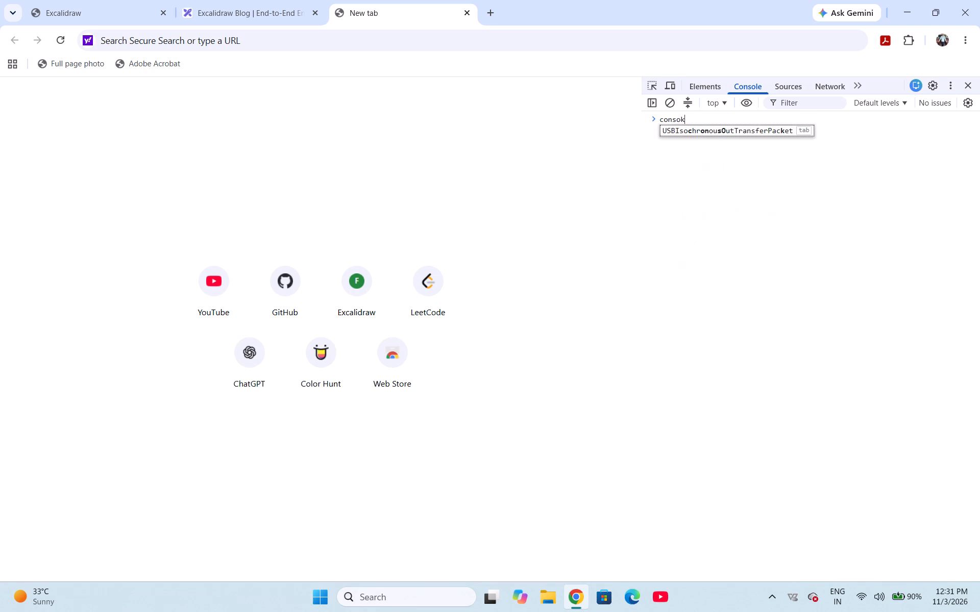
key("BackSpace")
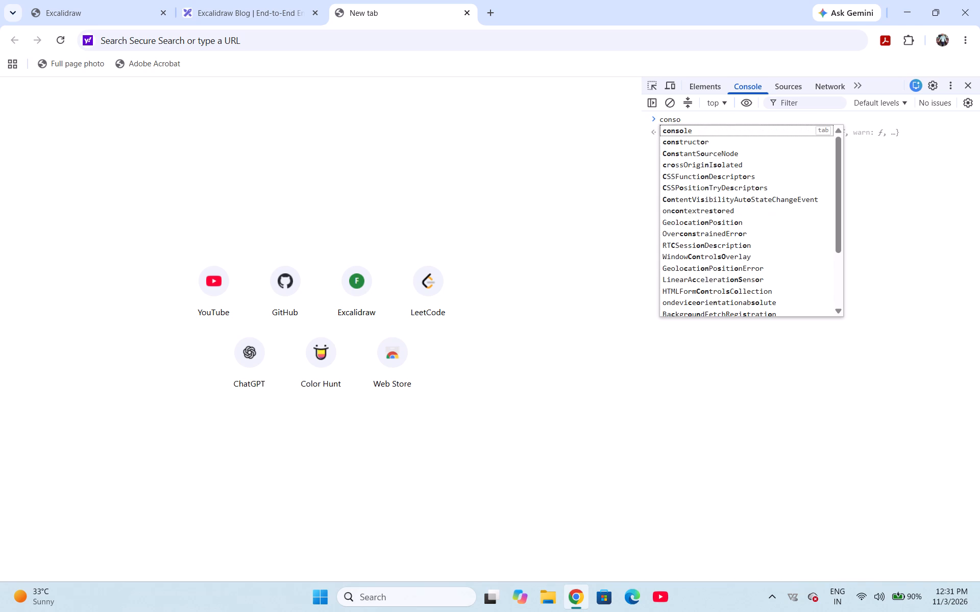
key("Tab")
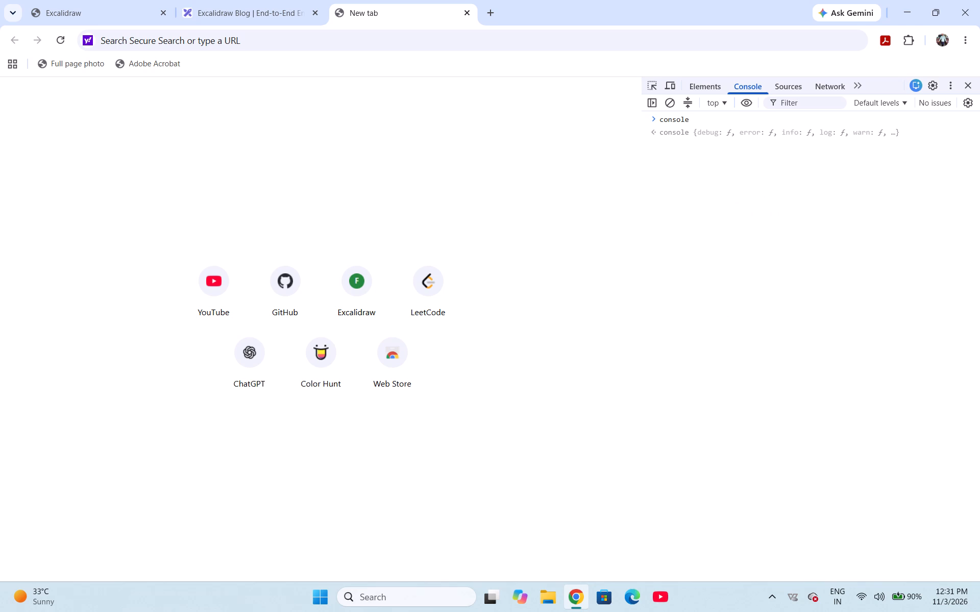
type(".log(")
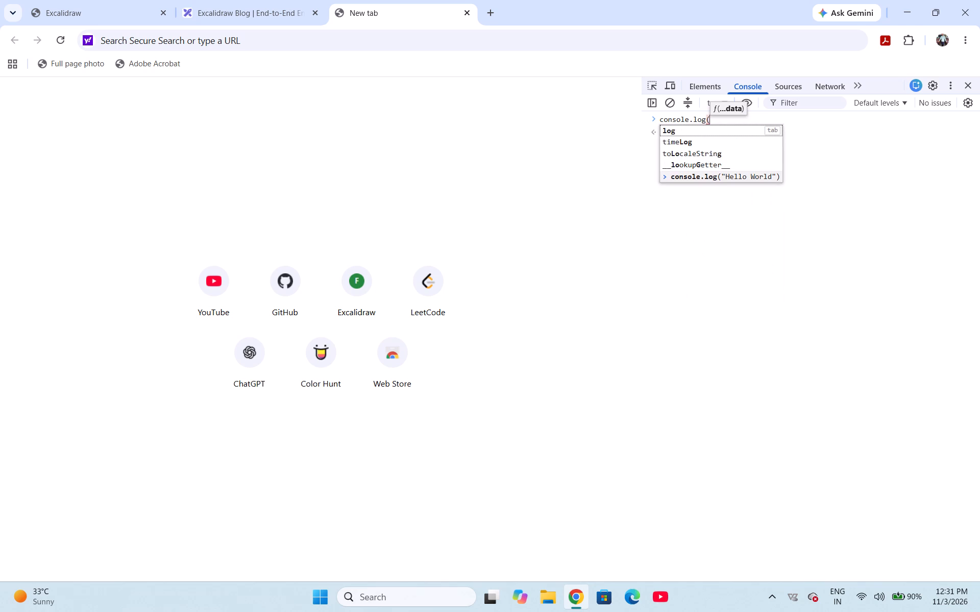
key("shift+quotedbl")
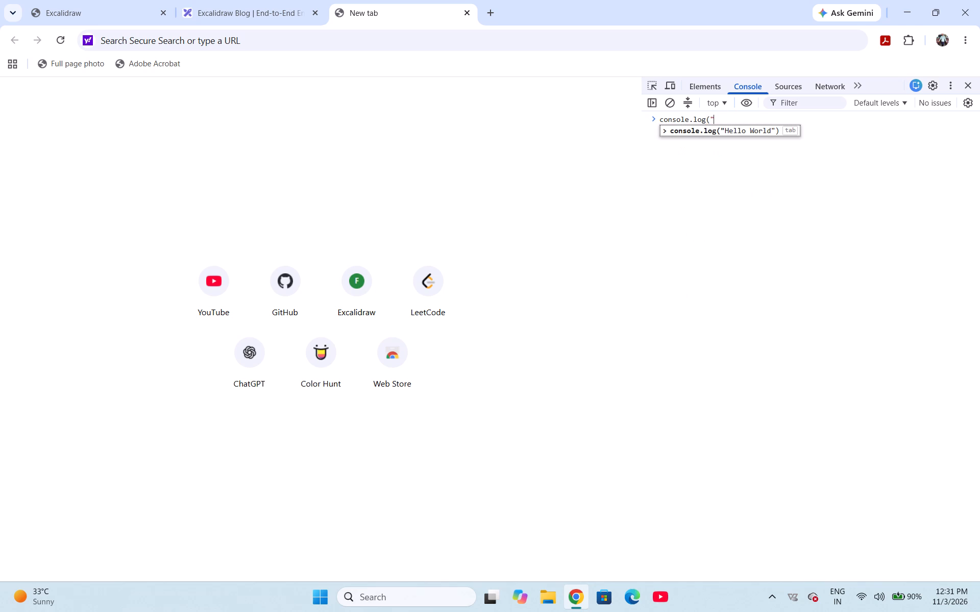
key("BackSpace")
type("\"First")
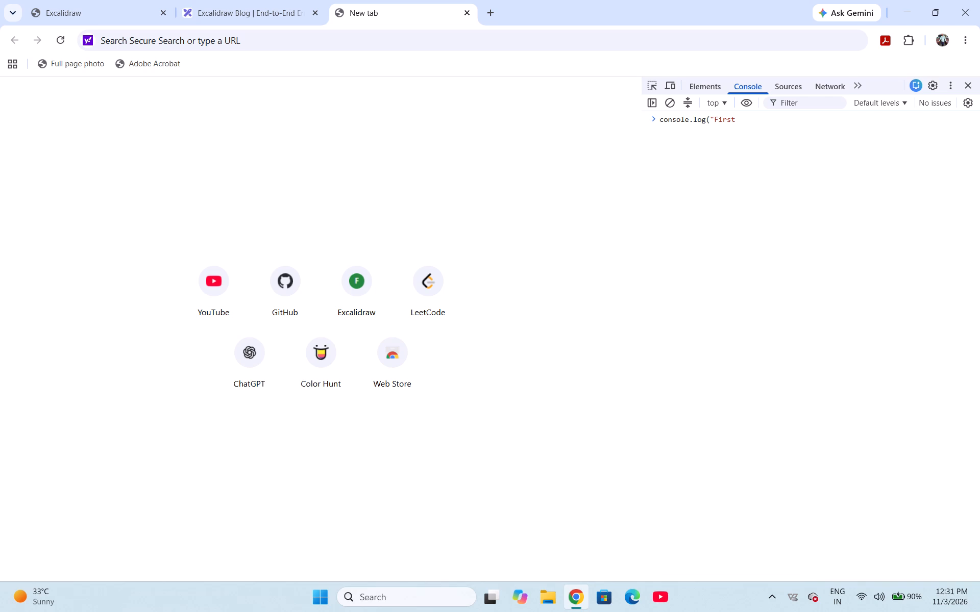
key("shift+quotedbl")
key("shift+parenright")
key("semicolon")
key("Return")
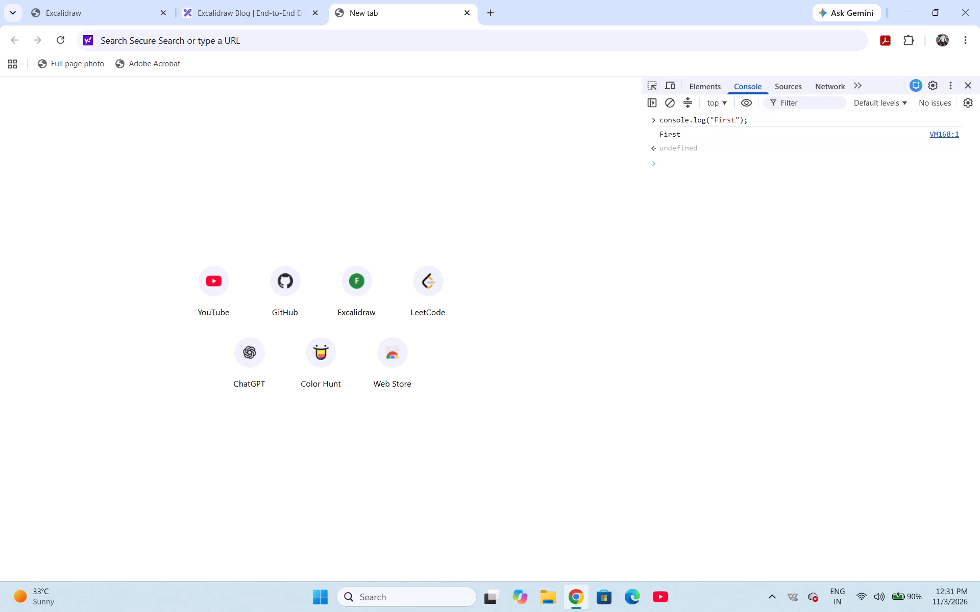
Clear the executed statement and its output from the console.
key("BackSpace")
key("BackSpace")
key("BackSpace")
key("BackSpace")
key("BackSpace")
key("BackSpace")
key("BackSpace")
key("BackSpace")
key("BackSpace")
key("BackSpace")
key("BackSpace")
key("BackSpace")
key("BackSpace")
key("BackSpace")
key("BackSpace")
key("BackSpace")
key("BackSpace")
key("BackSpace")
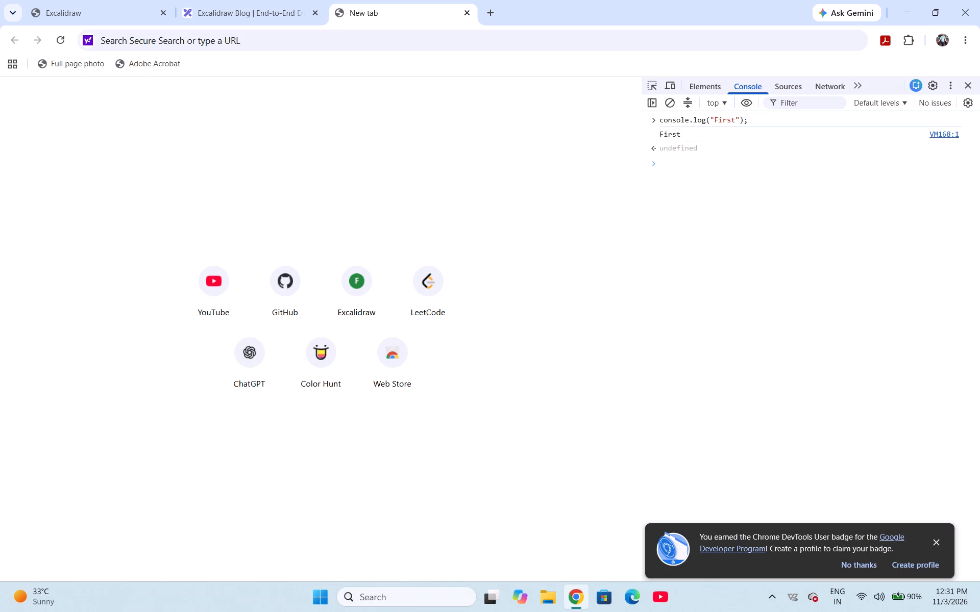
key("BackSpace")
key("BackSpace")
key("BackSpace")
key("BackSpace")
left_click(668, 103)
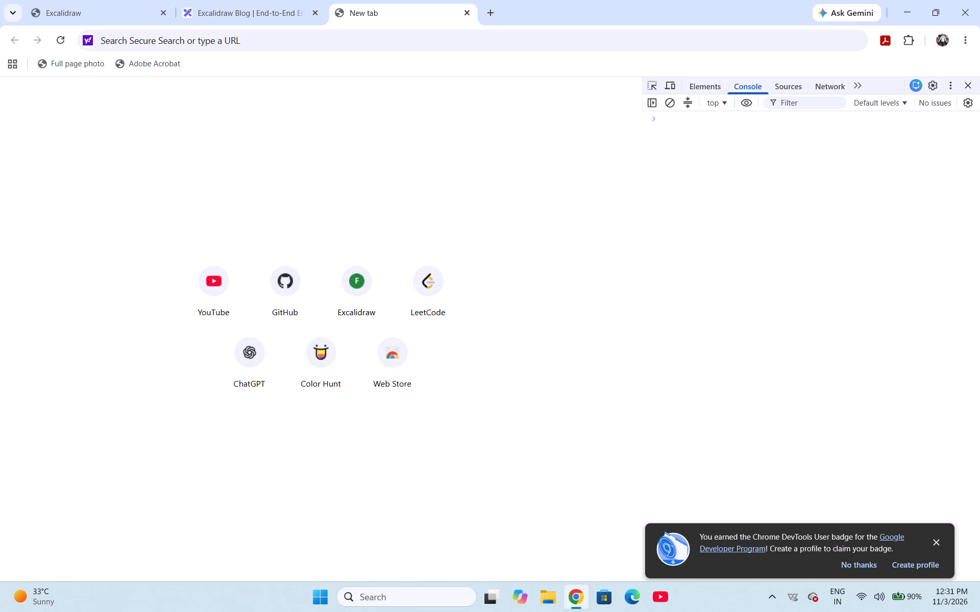
Run console.log("first") with a lowercase f at the empty console prompt.
type("console.log(\"first")
left_click(678, 136)
type("console")
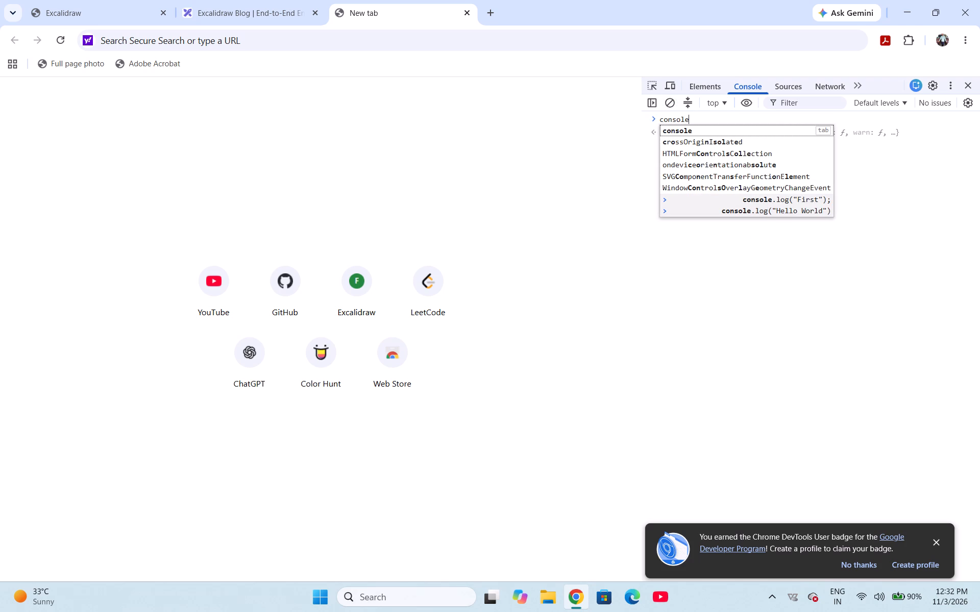
type(".log(")
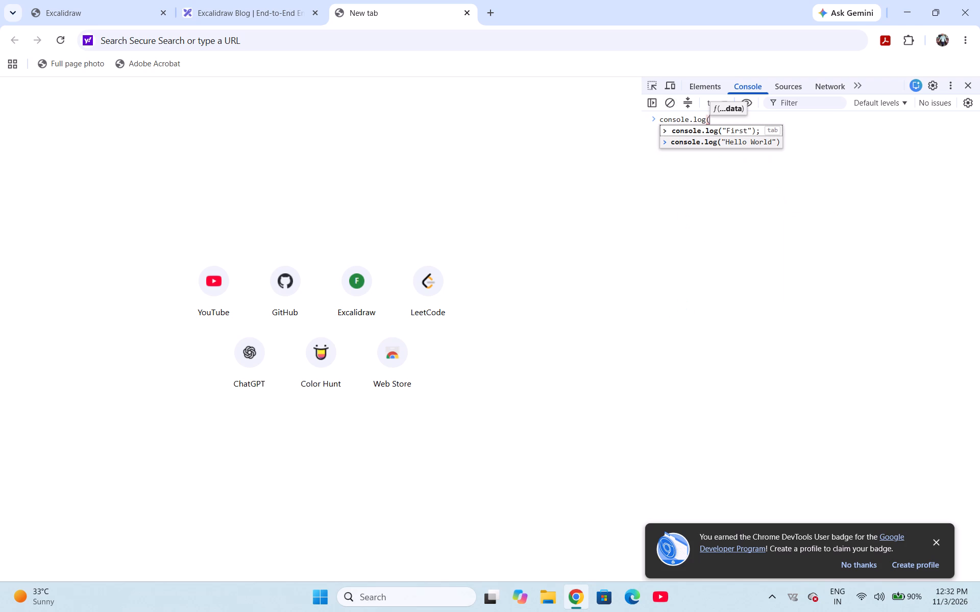
key("shift+quotedbl")
type("first")
type("\")")
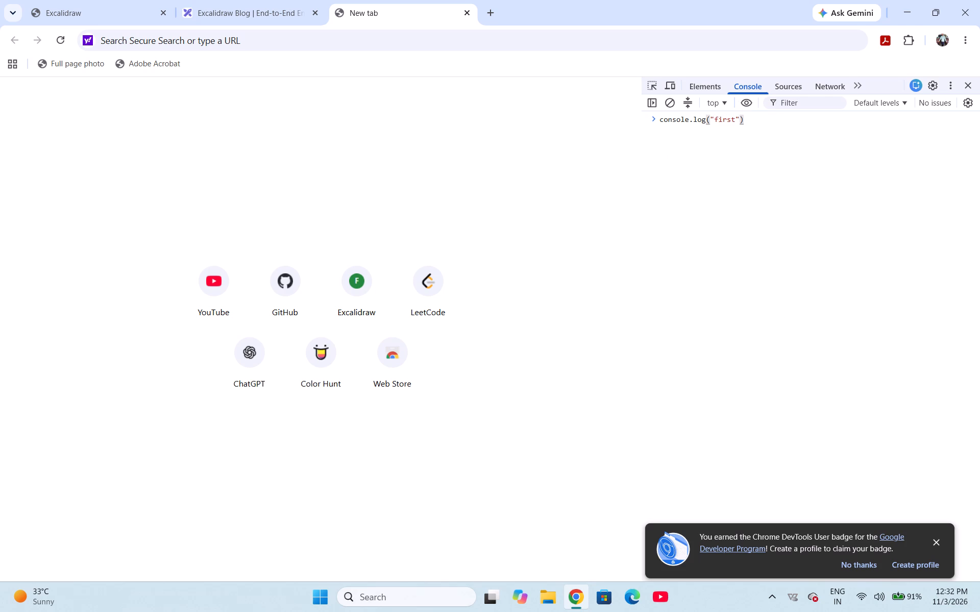
key("ctrl+Return")
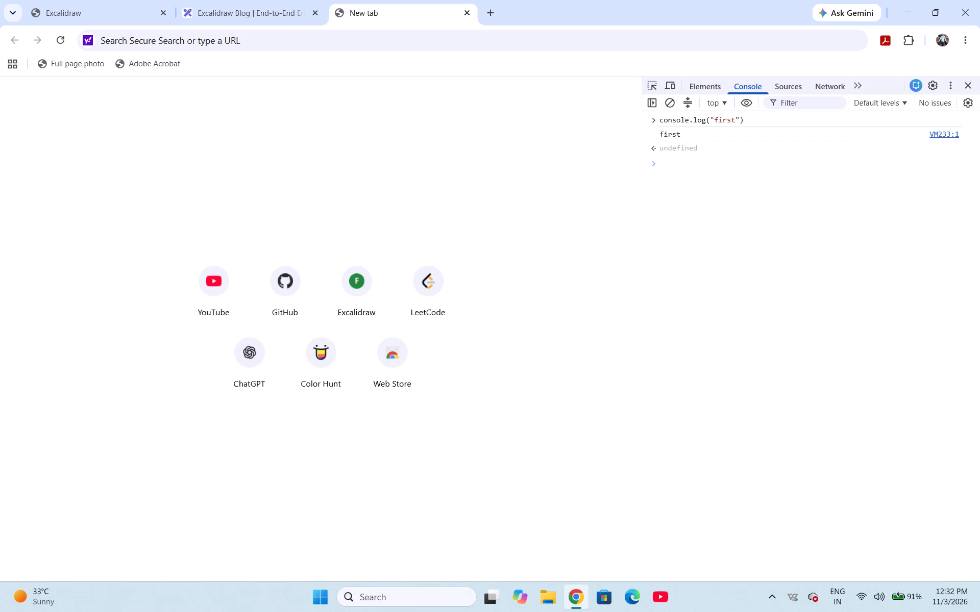
Copy the executed console.log("first") statement to the new prompt and end it with a semicolon.
left_click(757, 115)
left_click_drag(757, 115, 645, 121)
key("ctrl+c")
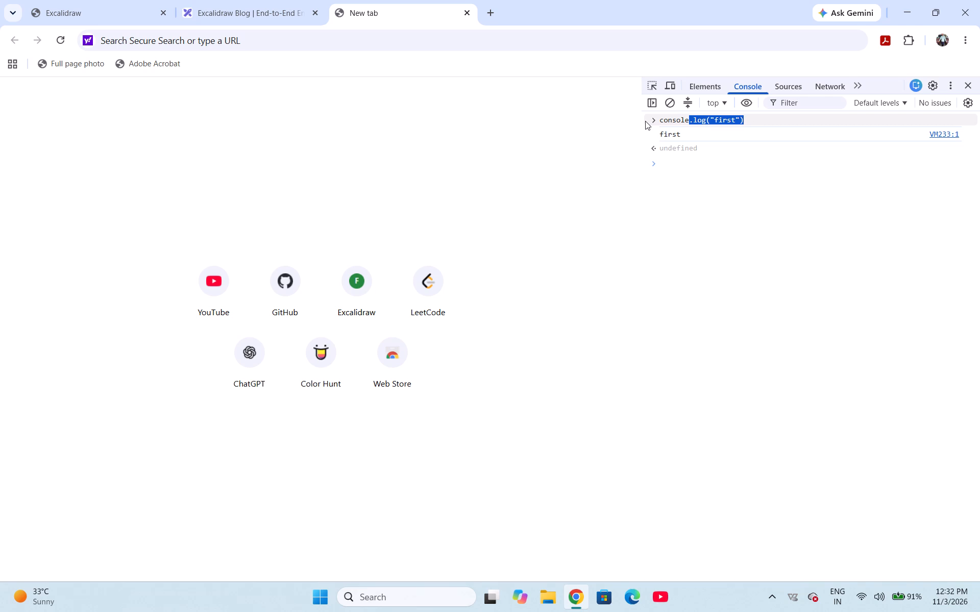
left_click(680, 158)
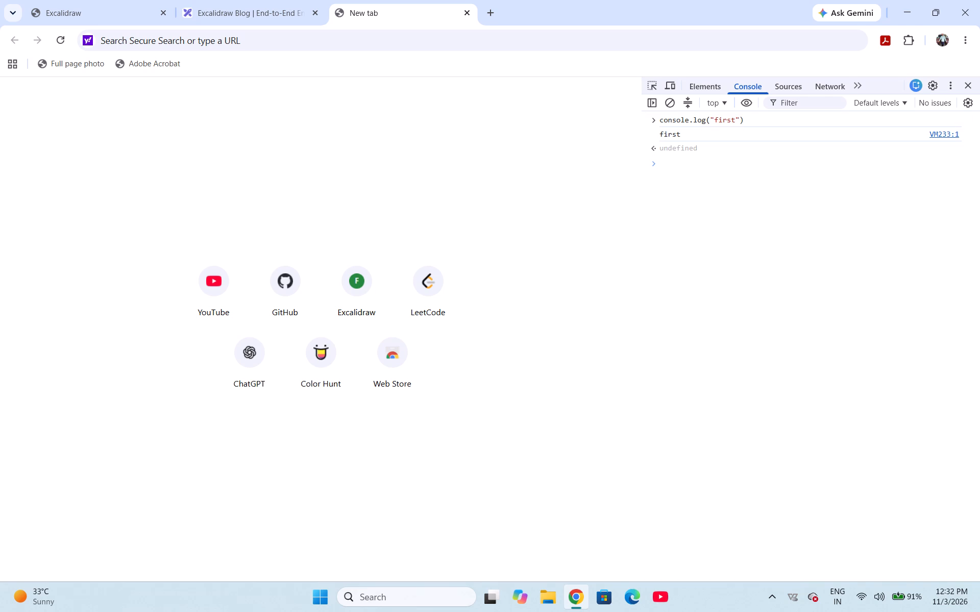
key("ctrl+v")
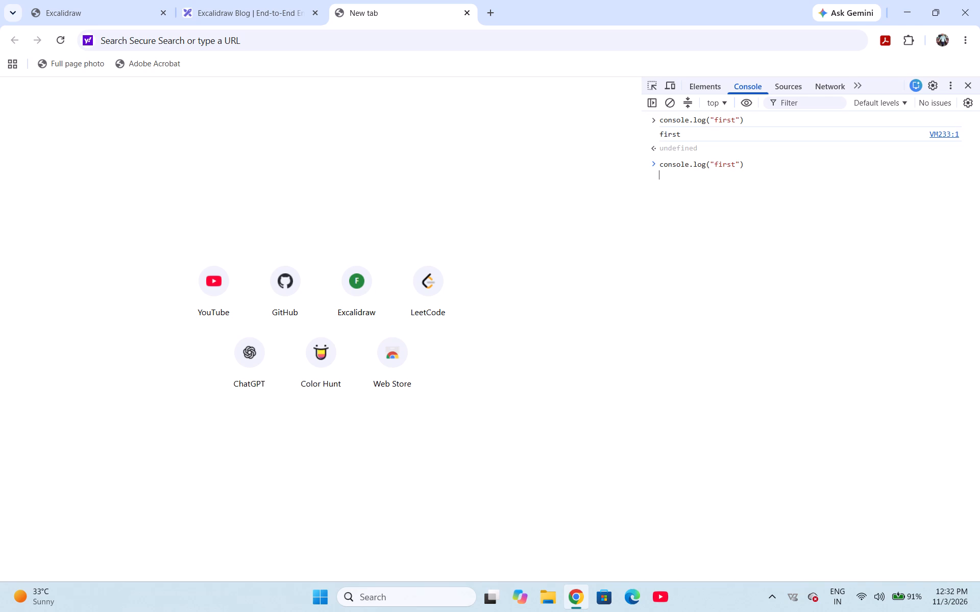
left_click(746, 165)
key("semicolon")
Add the line let sum = 0; below the console.log statement without running the code.
key("shift+Return")
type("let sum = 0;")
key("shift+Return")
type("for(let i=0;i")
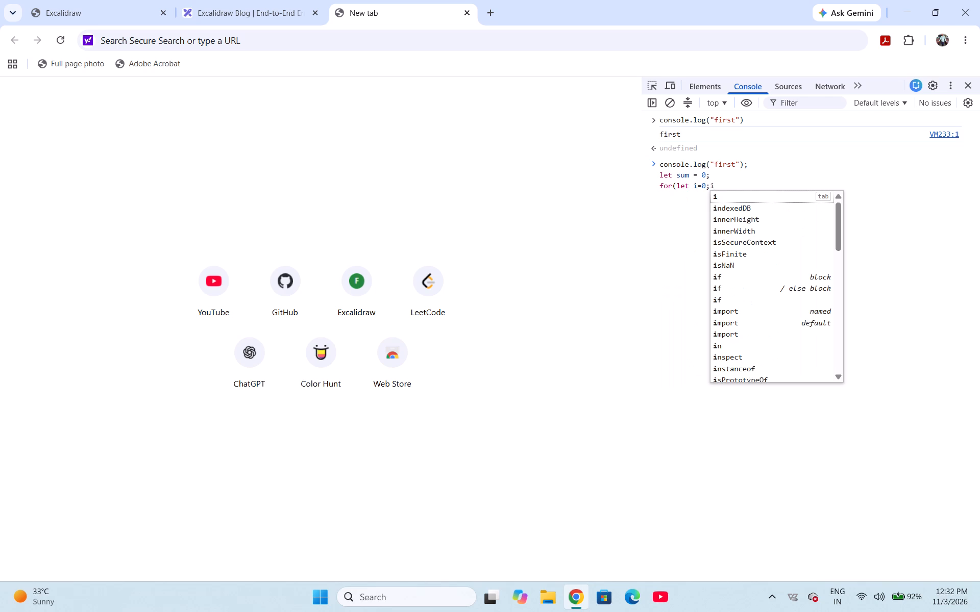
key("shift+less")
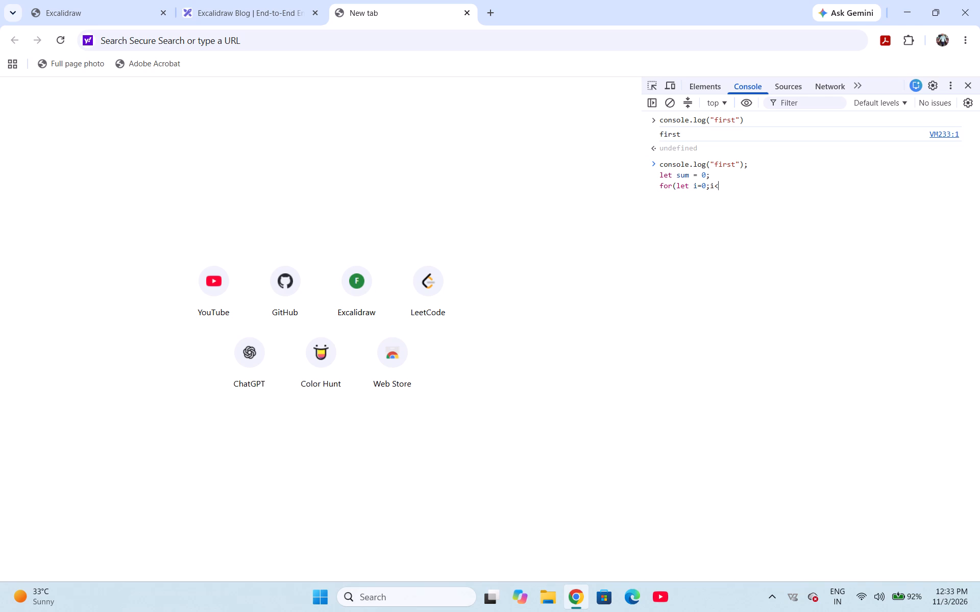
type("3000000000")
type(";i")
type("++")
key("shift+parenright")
Add the loop body sum+=i; on the line below the for header without running the code.
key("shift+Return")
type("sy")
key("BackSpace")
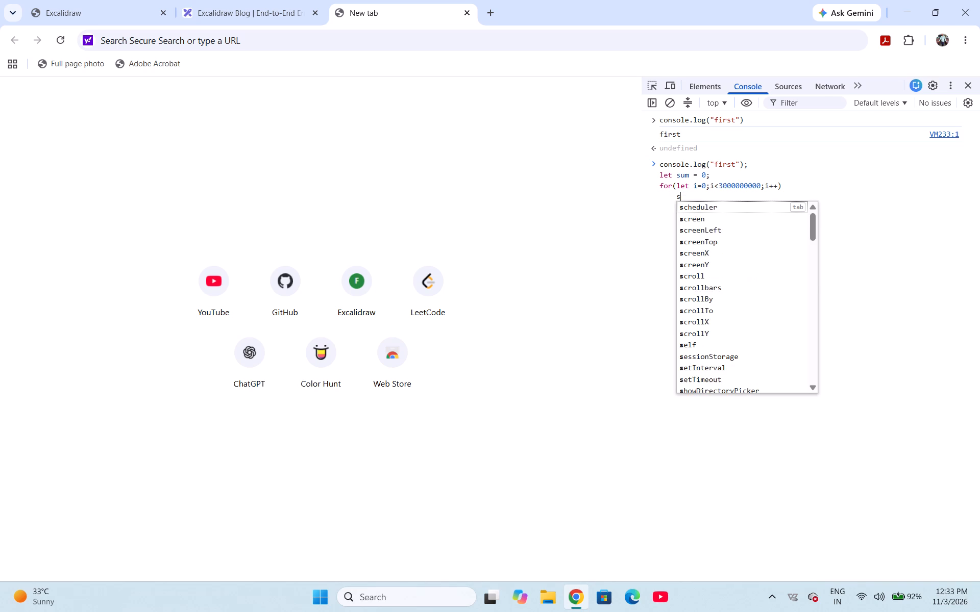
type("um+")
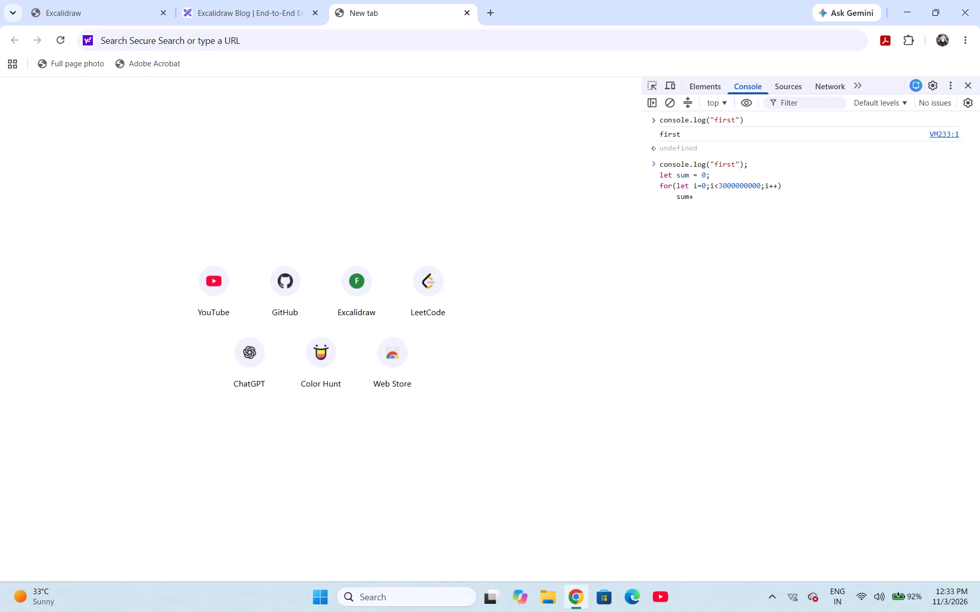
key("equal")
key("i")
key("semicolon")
Add the line console.log(sum); below the loop body without running the code.
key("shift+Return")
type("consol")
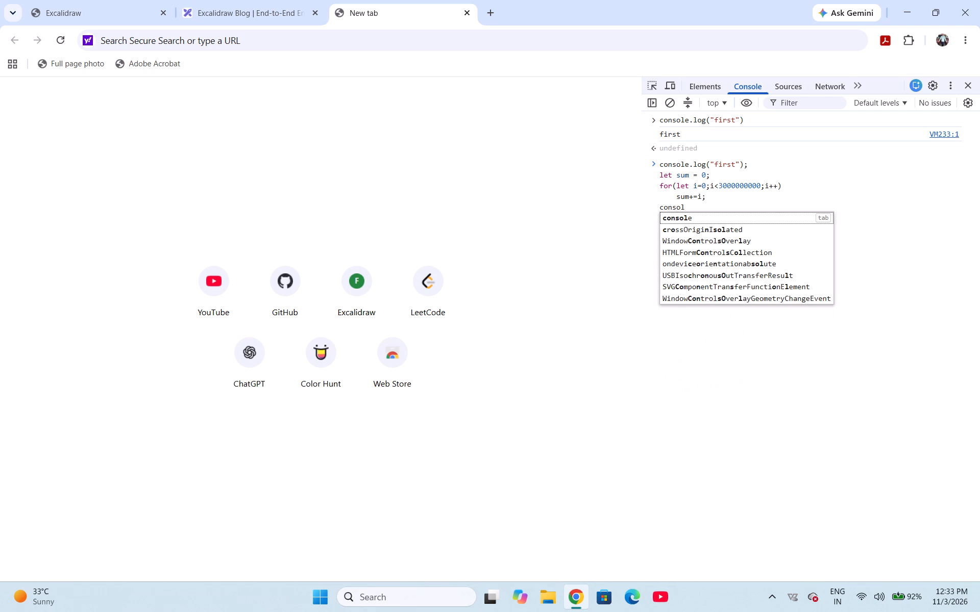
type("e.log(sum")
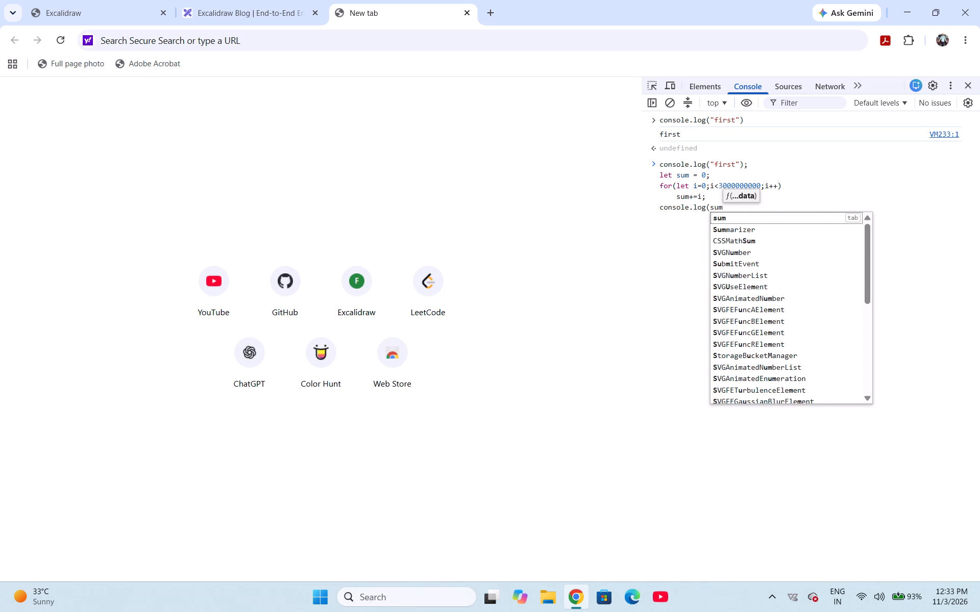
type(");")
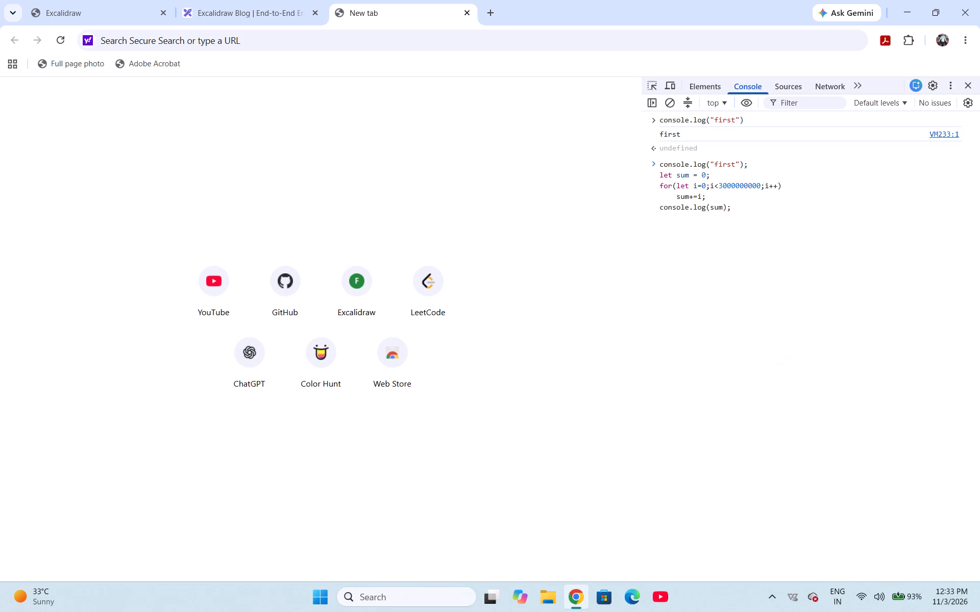
Add console.log("Last"); as the final line of the snippet without running the code.
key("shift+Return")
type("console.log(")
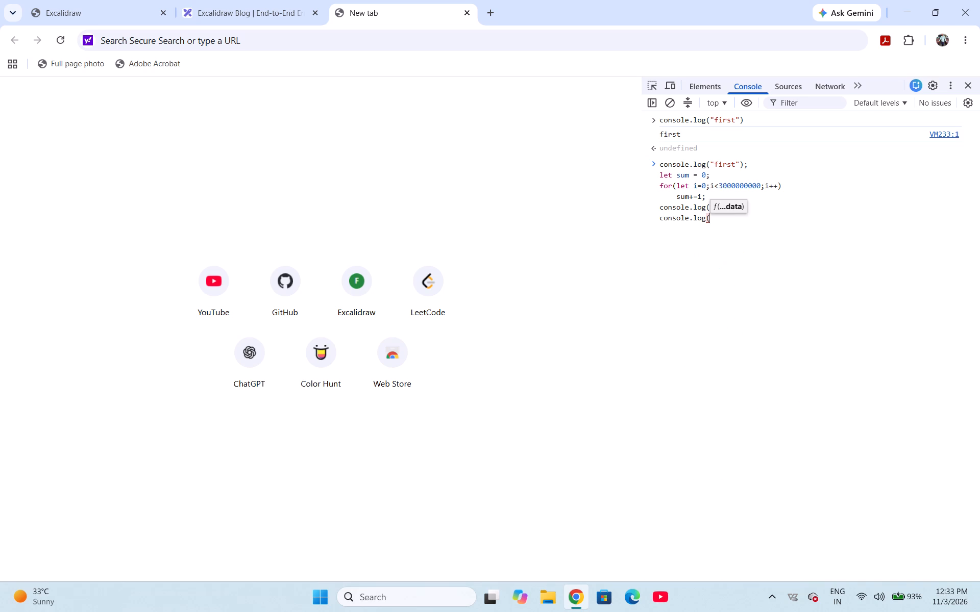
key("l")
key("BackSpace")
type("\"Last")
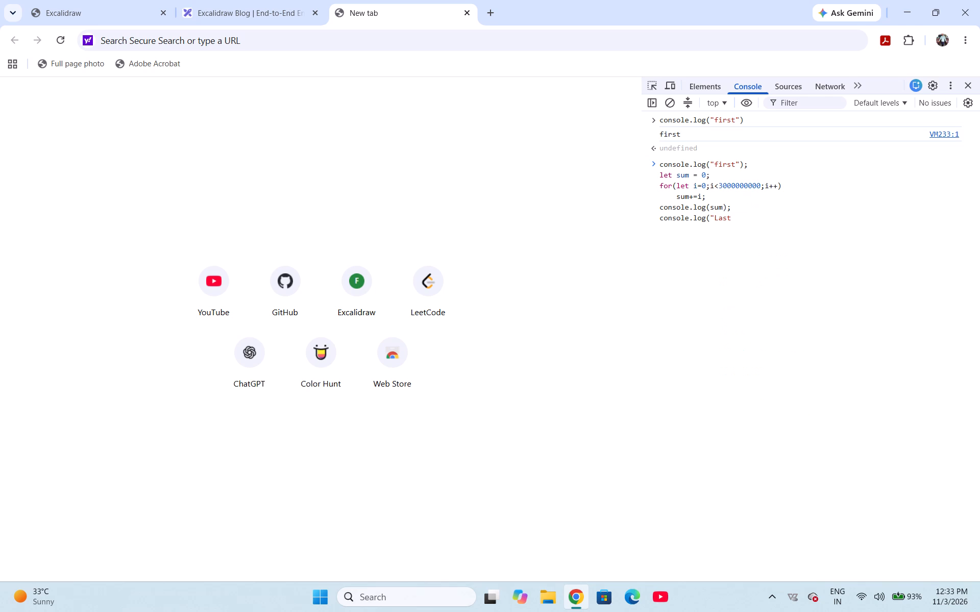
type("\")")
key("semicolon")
Copy the complete snippet, from console.log("first"); to console.log("Last");, leaving it in the prompt.
left_click_drag(753, 218, 651, 199)
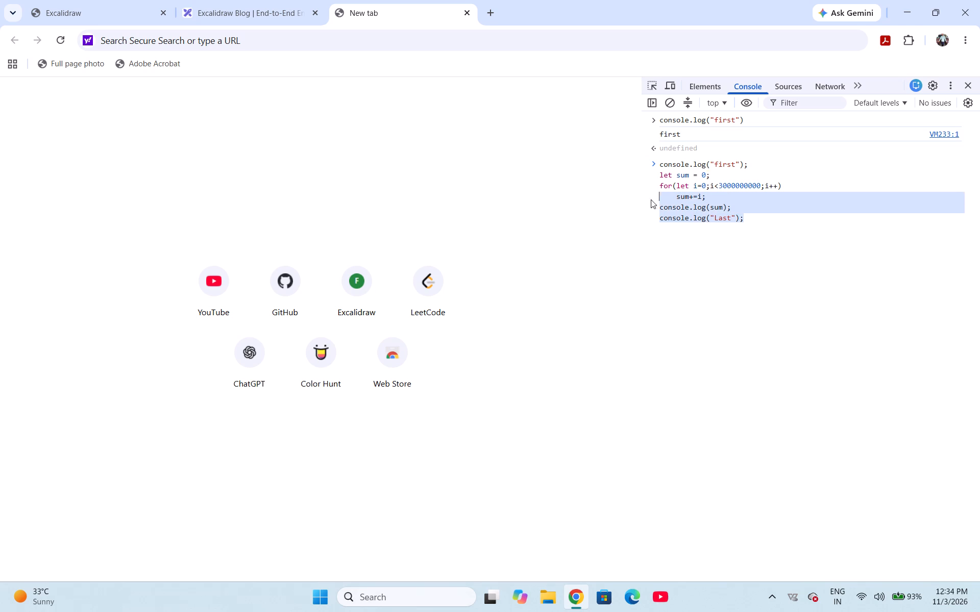
left_click_drag(651, 199, 641, 169)
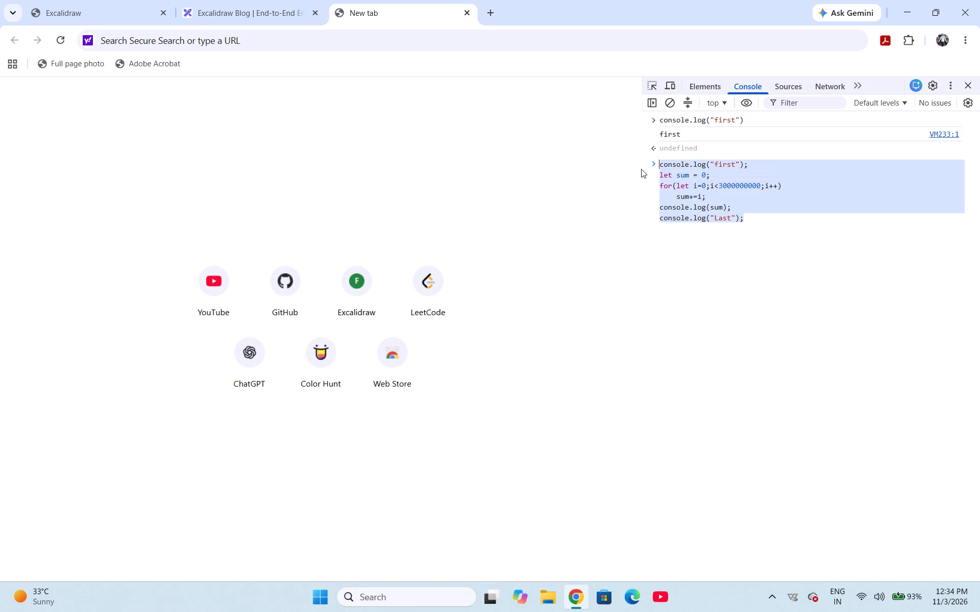
key("ctrl+c")
left_click(748, 216)
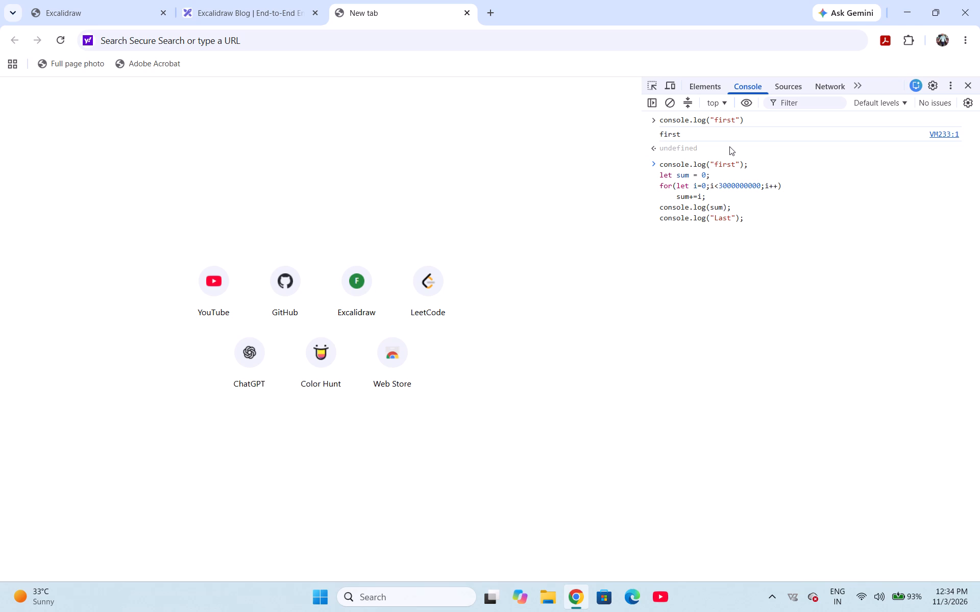
right_click(789, 259)
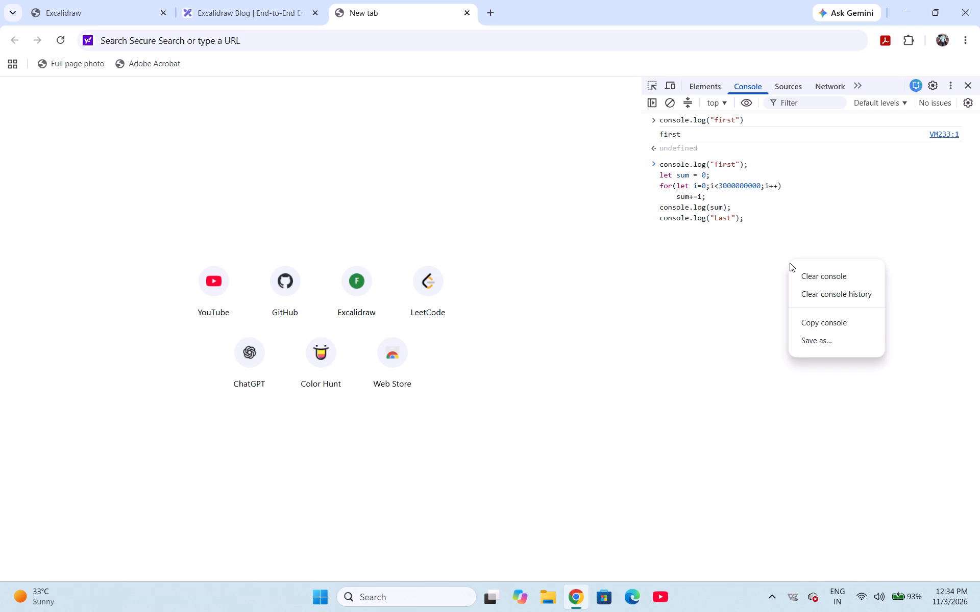
left_click(815, 192)
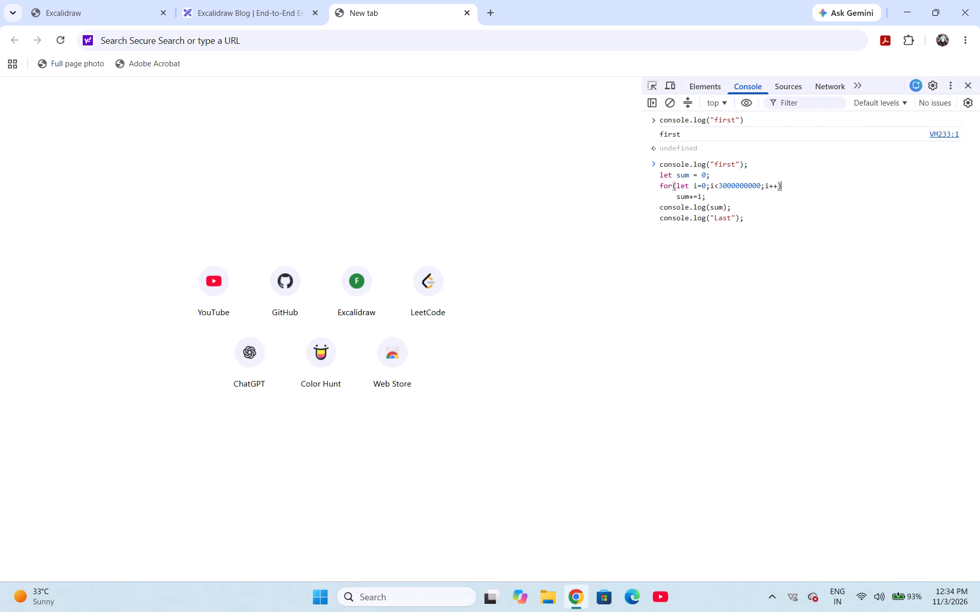
Run the complete loop snippet in the console.
left_click(767, 214)
key("Return")
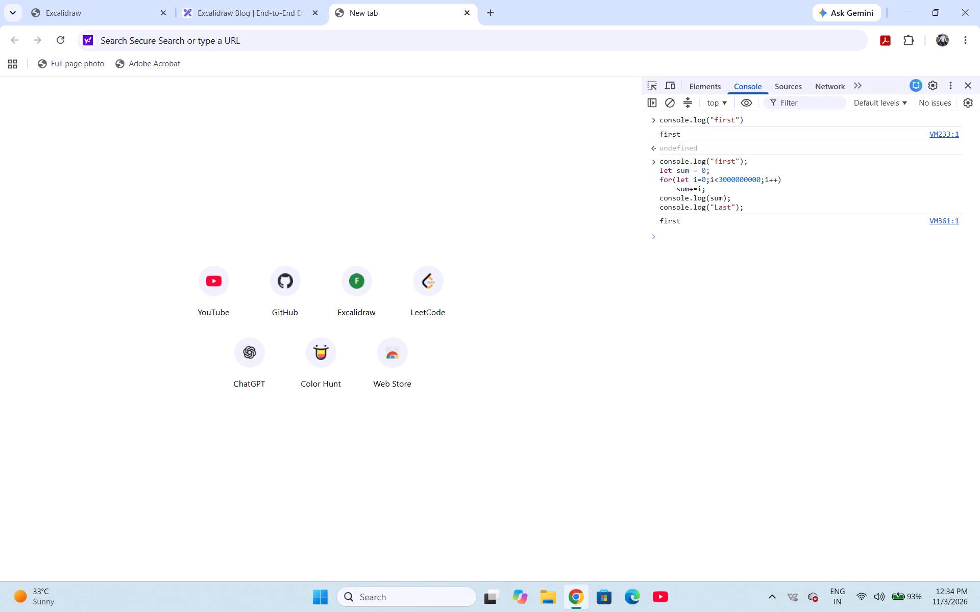
Test the browser's responsiveness by interacting with the new tab page and switching to the Excalidraw Blog tab and back.
left_click(363, 148)
left_click(290, 26)
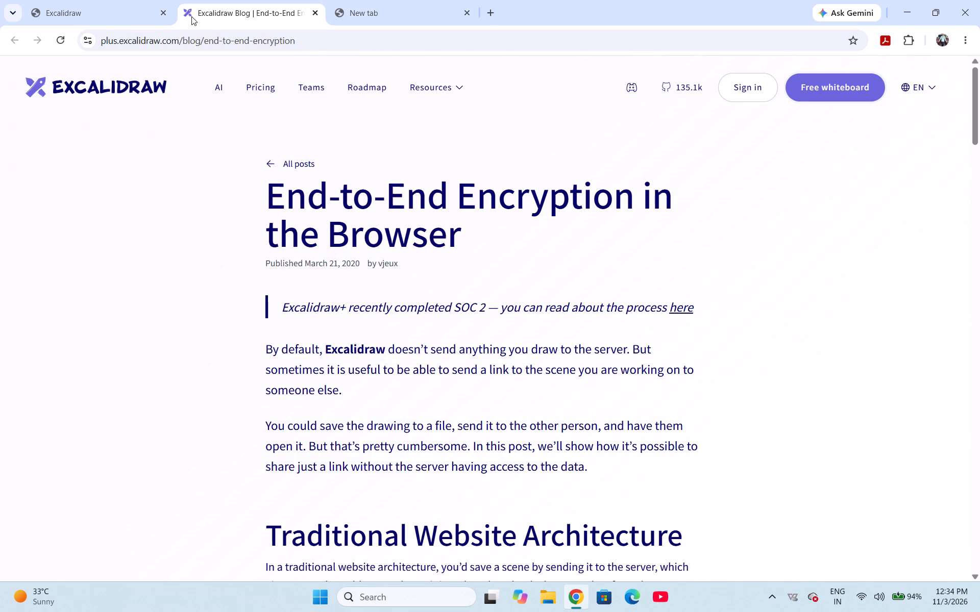
left_click(364, 10)
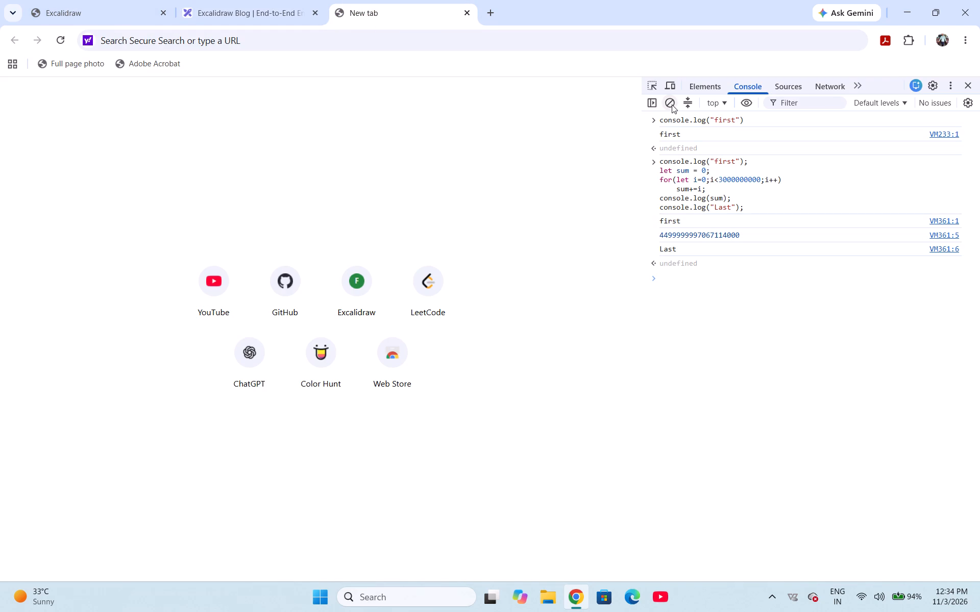
key("Return")
double_click(546, 221)
double_click(500, 360)
Clear the console, paste the copied loop snippet at the empty prompt and run it again.
left_click(673, 103)
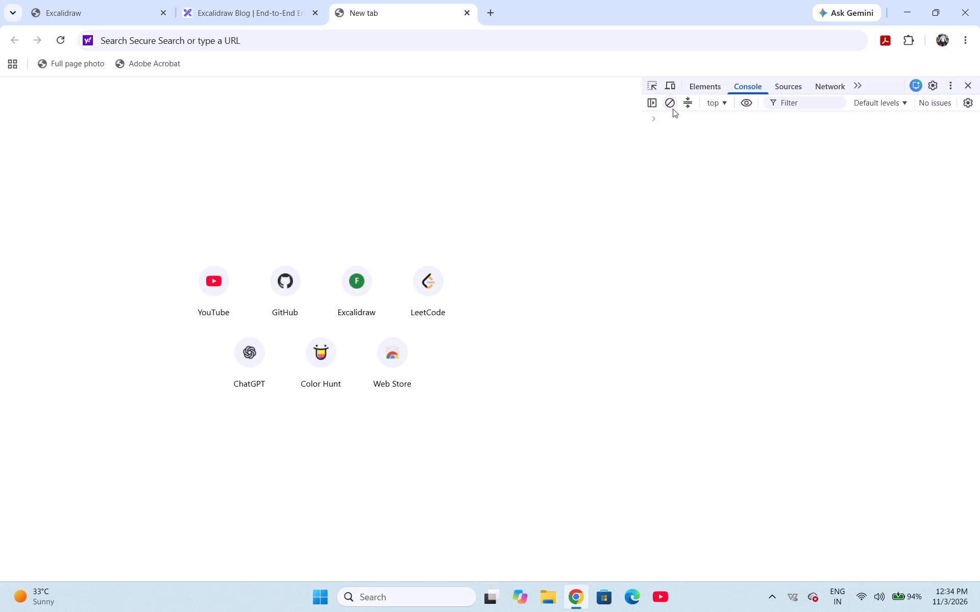
left_click(671, 116)
key("ctrl+v")
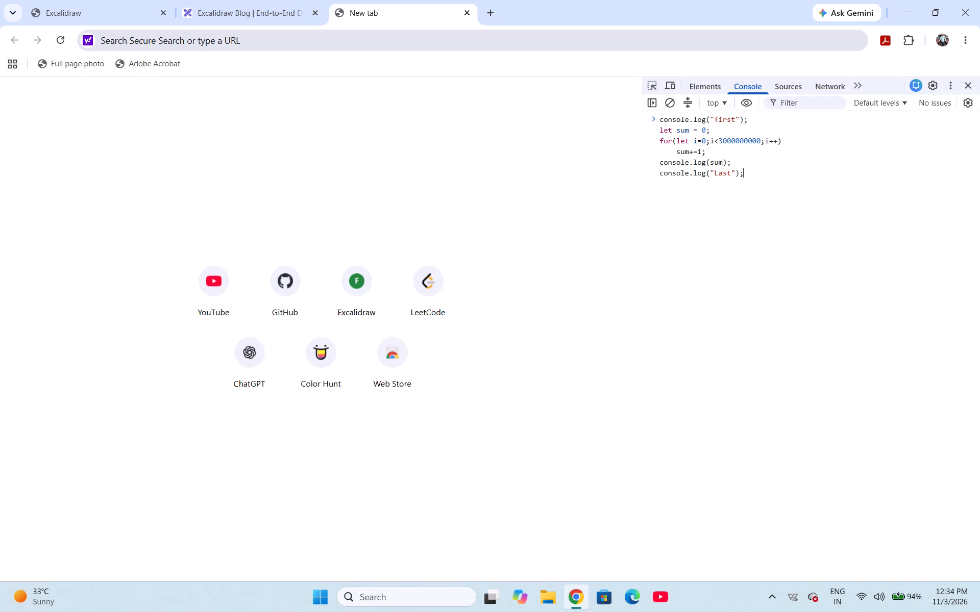
key("Return")
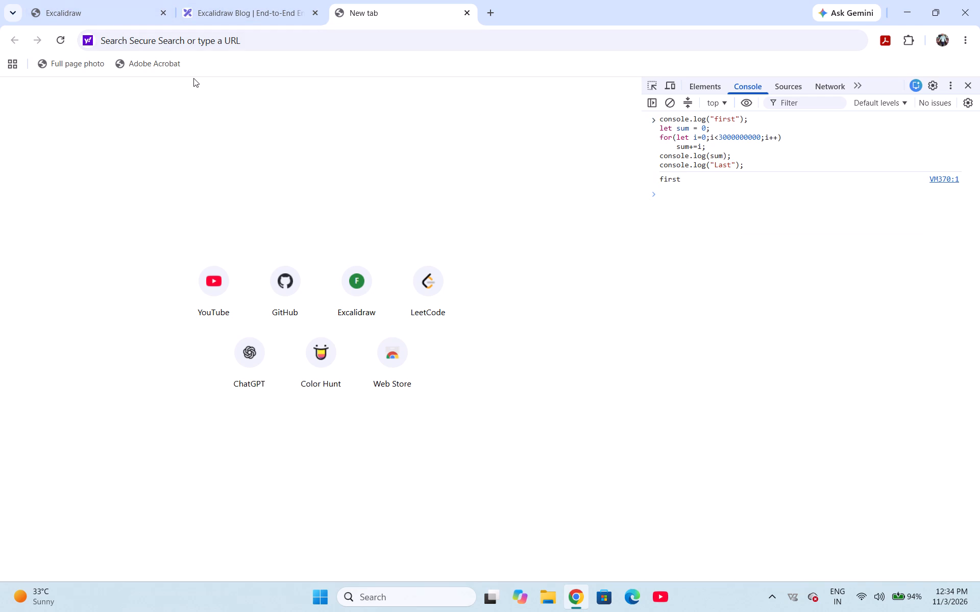
Test whether the new tab page responds to interaction while the loop is running.
triple_click(193, 78)
double_click(193, 78)
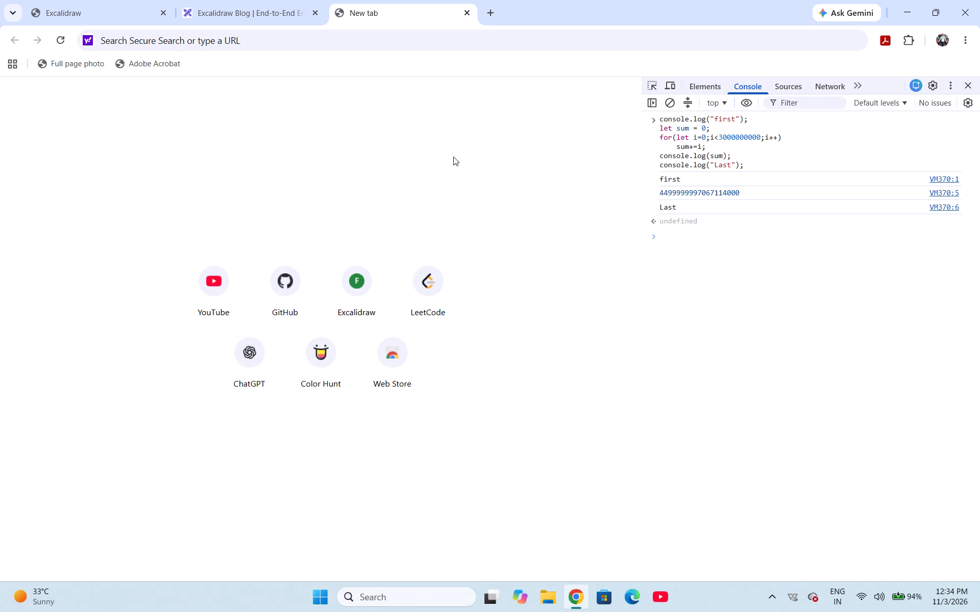
Clear the console and paste the copied loop snippet at the empty prompt without running it.
left_click(667, 105)
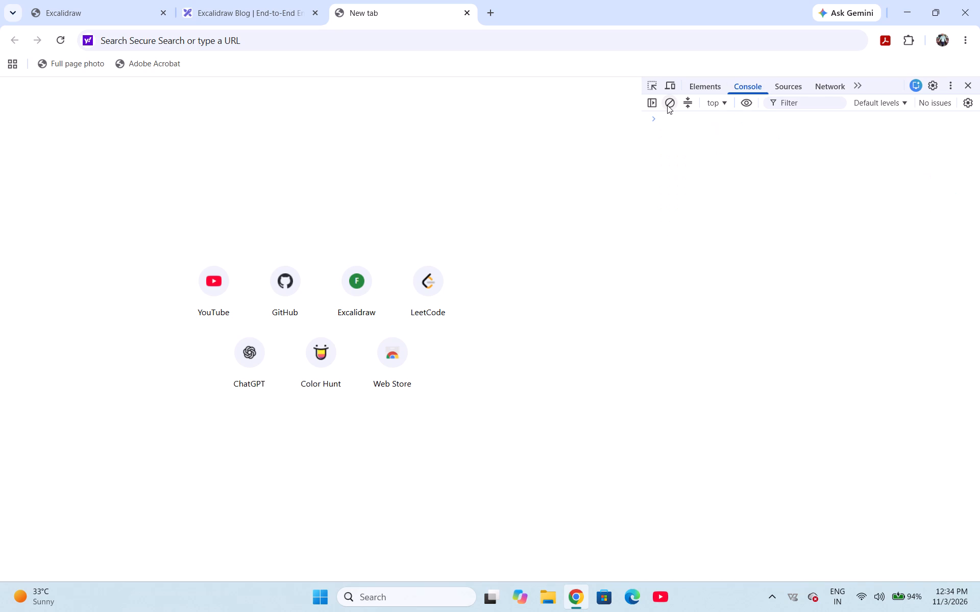
key("ctrl+v")
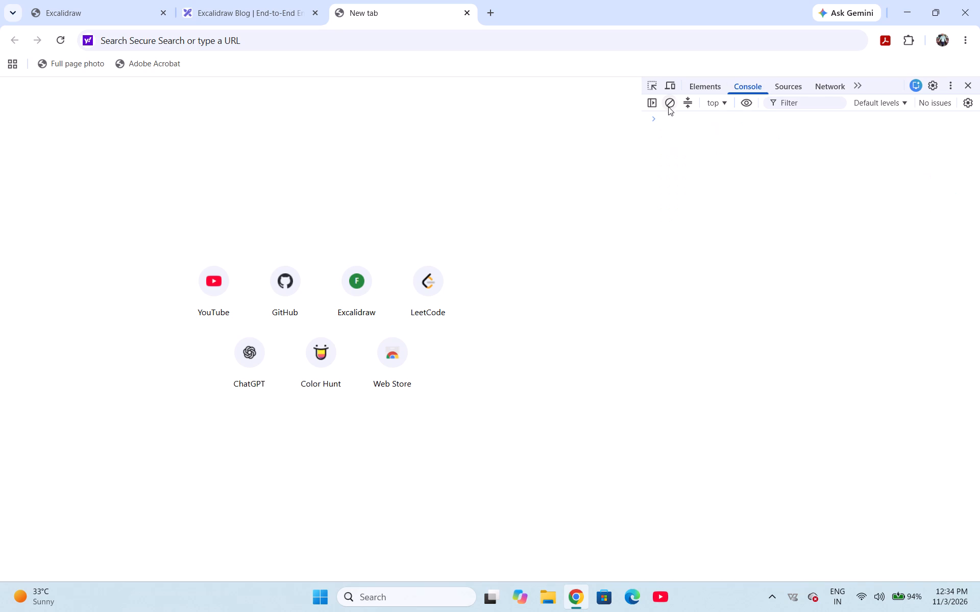
left_click(670, 119)
key("ctrl+v")
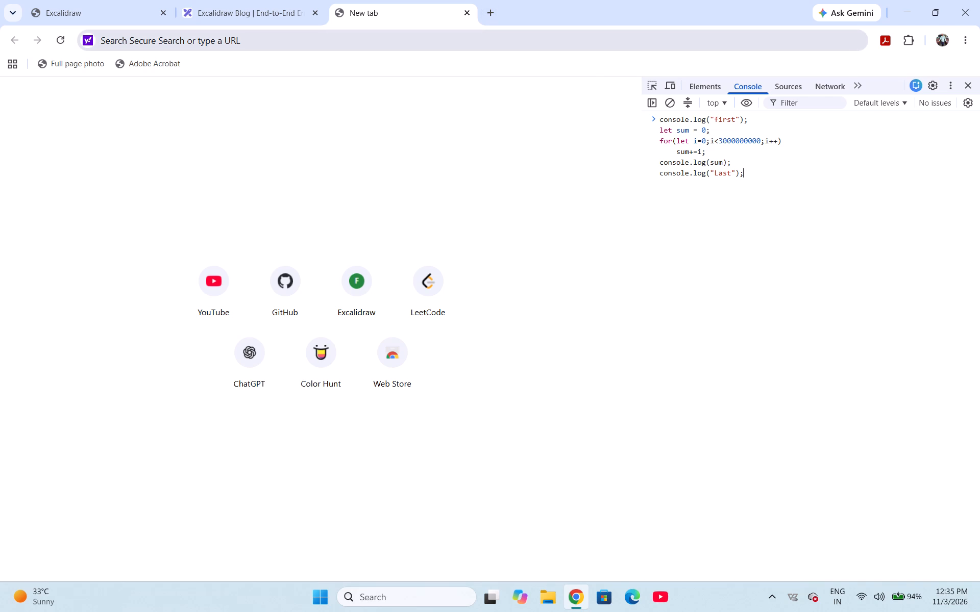
Run the pasted loop snippet and test whether the browser's address bar responds while it executes.
key("Return")
double_click(416, 31)
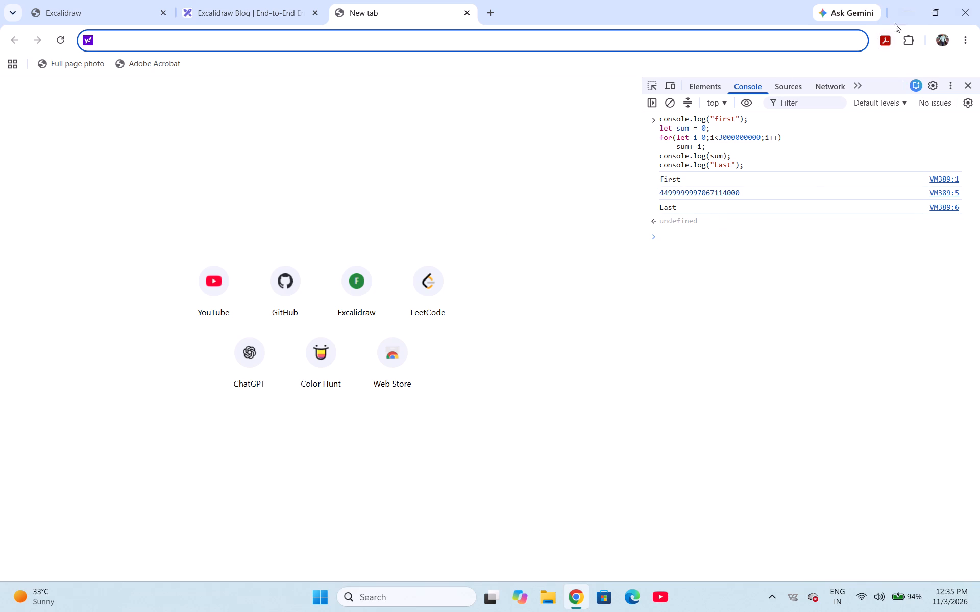
Close the browser window and reopen Chrome with the personal, non-college profile.
left_click(969, 9)
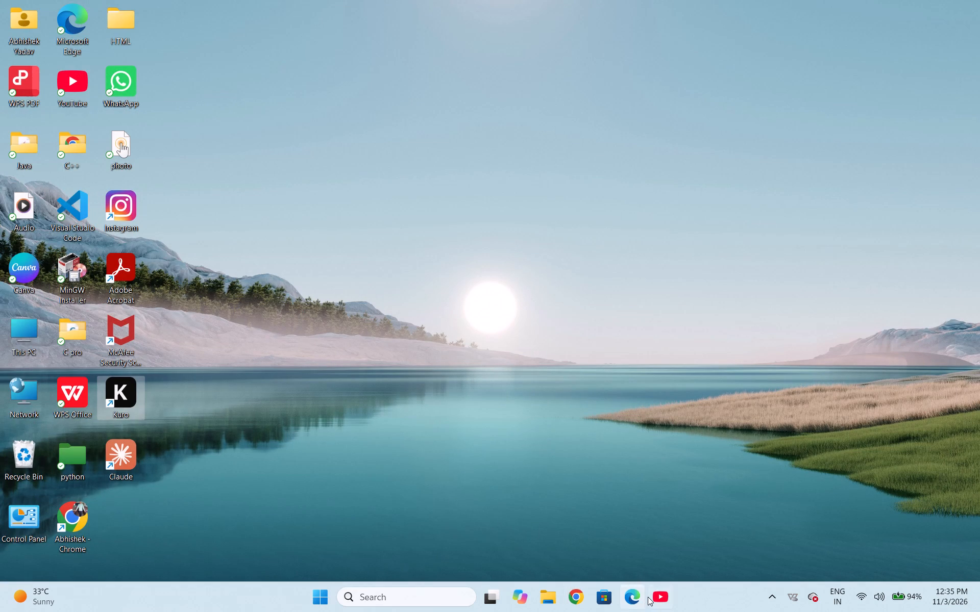
left_click(576, 593)
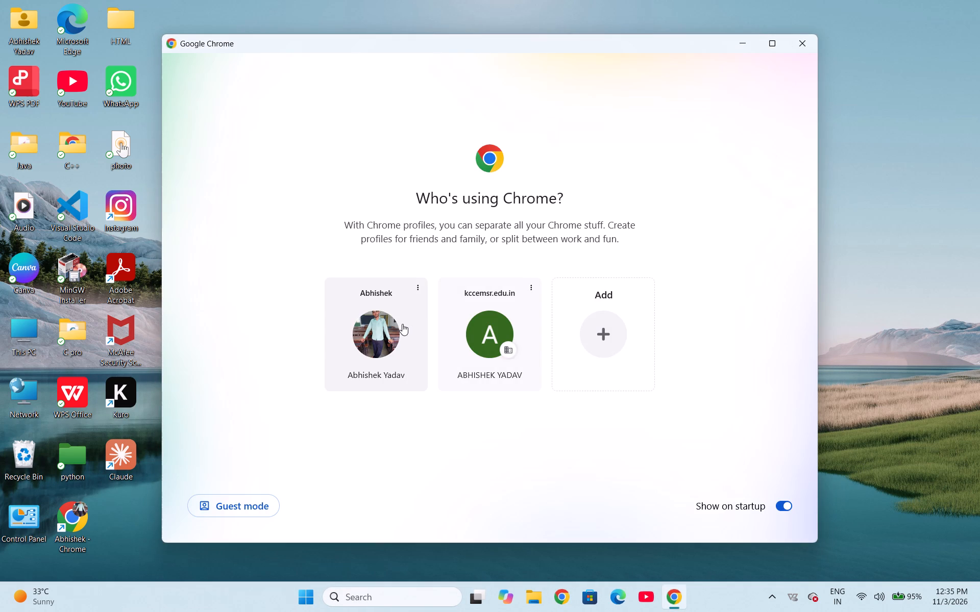
left_click(402, 324)
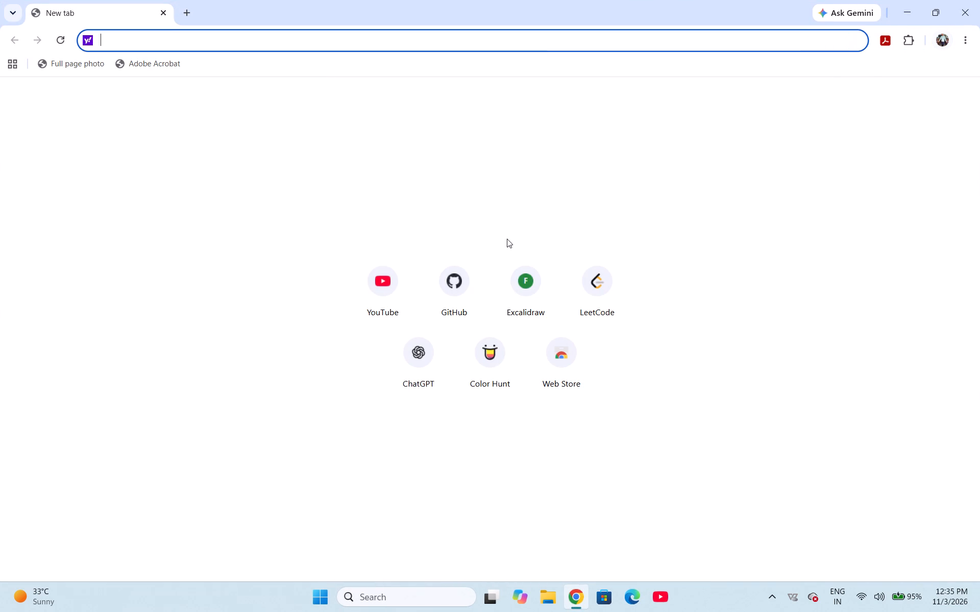
Open the developer console on the new tab page, paste the copied loop snippet and run it.
right_click(655, 293)
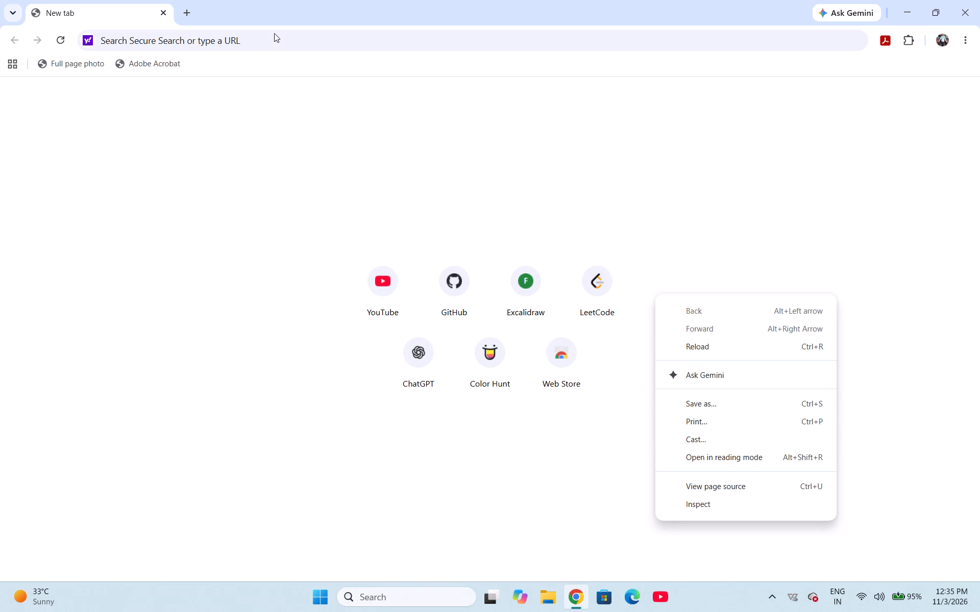
left_click(707, 504)
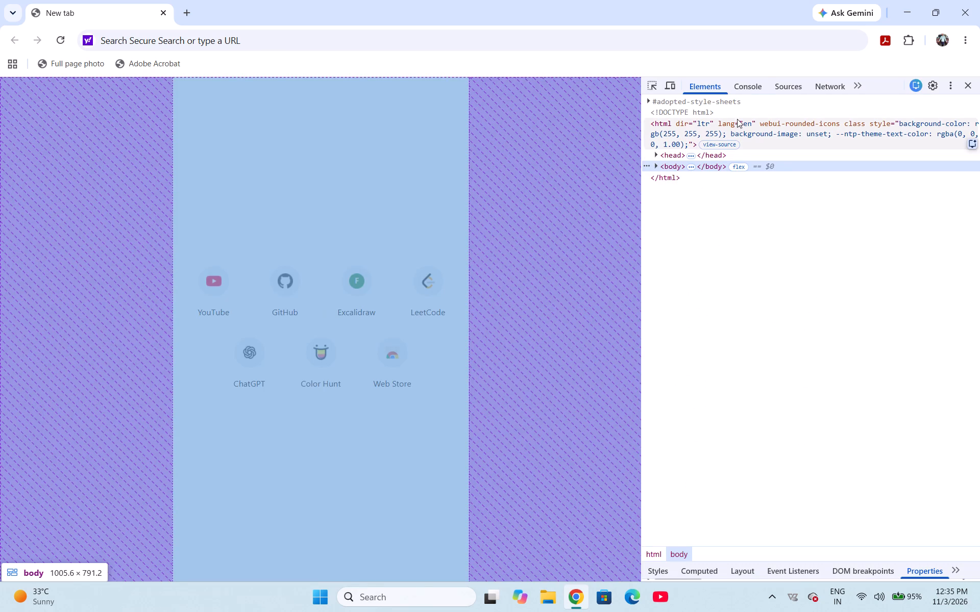
left_click(747, 86)
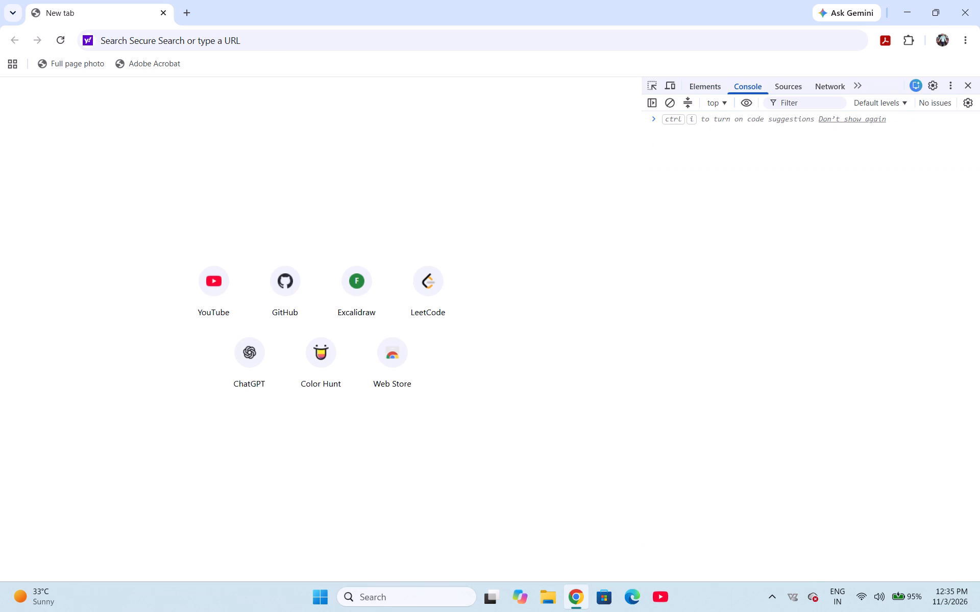
key("ctrl+v")
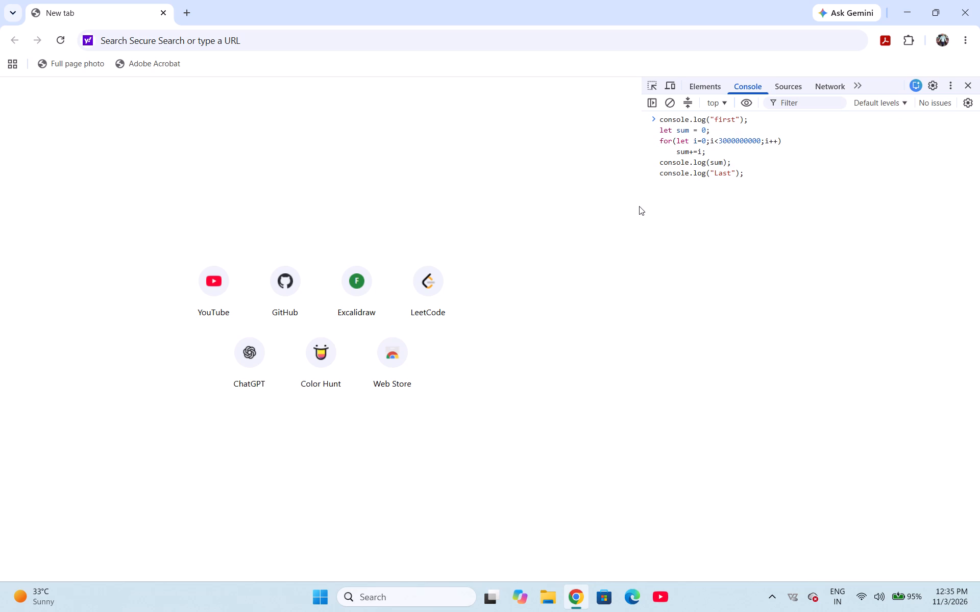
key("Return")
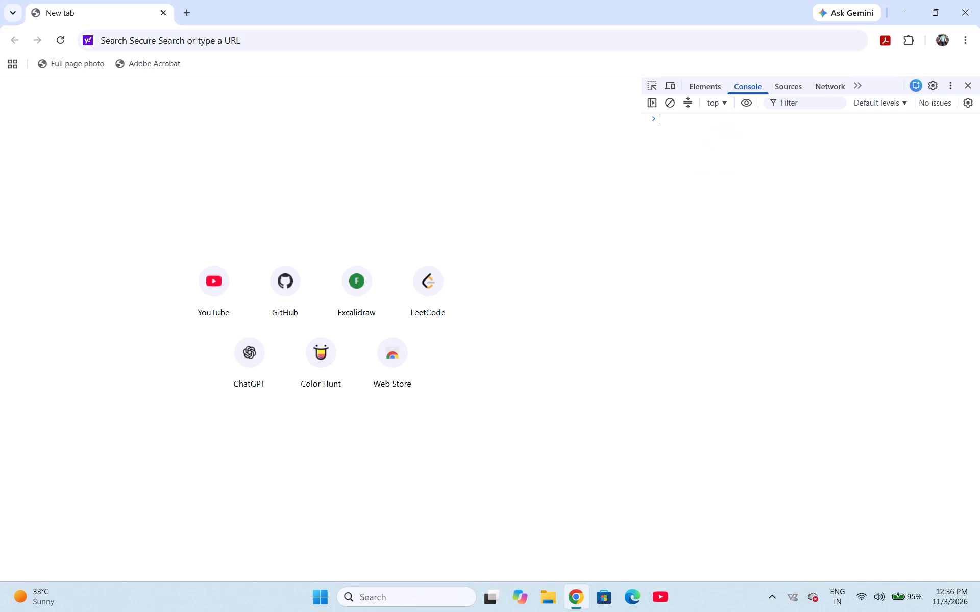
Test whether the new tab page's context menu responds while the loop is running.
right_click(405, 174)
right_click(405, 174)
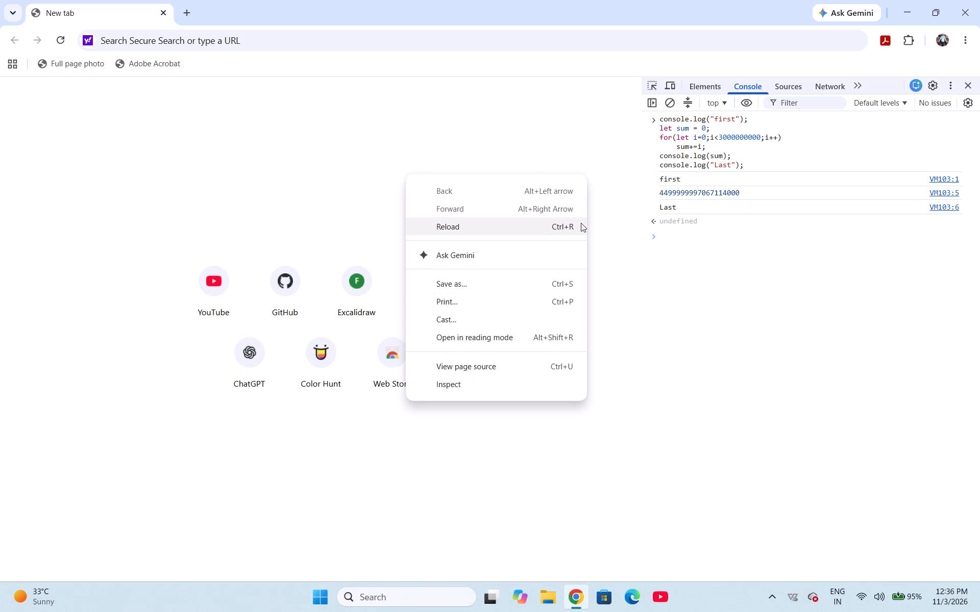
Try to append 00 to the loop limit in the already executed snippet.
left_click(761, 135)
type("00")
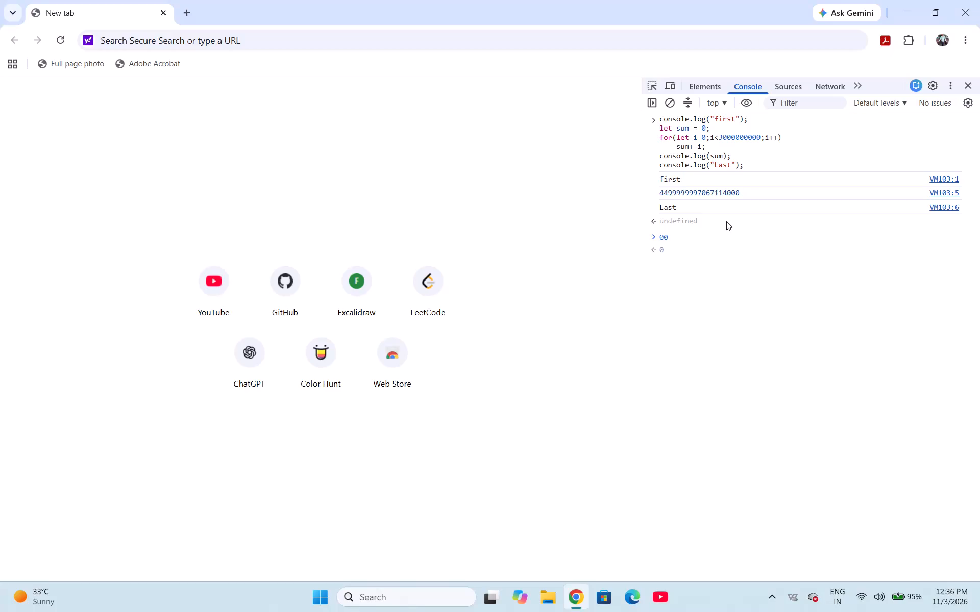
Clear the console output and delete the stray 00 from the prompt.
left_click(669, 103)
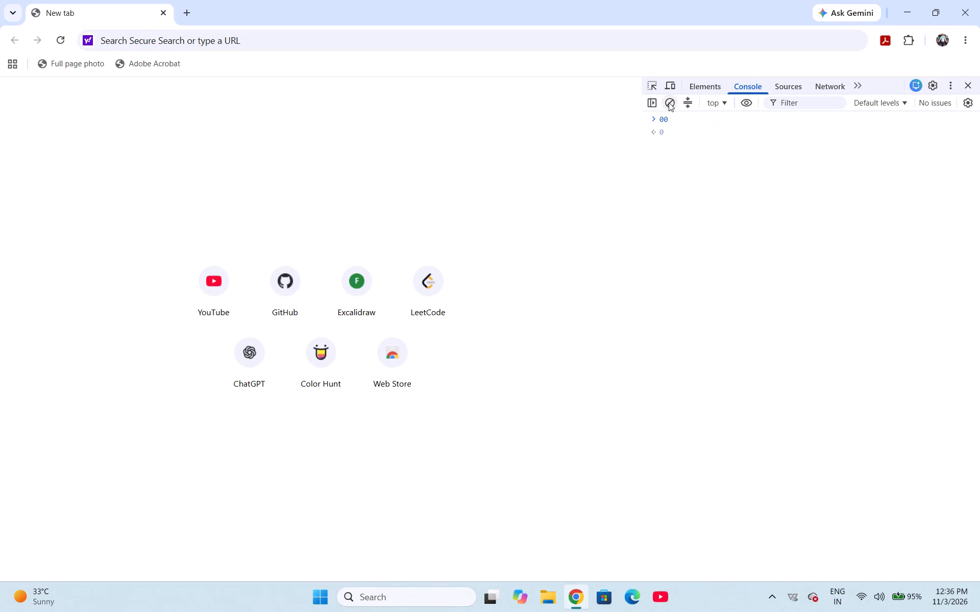
left_click(673, 100)
left_click(672, 131)
key("BackSpace")
key("BackSpace")
key("BackSpace")
key("ctrl+v")
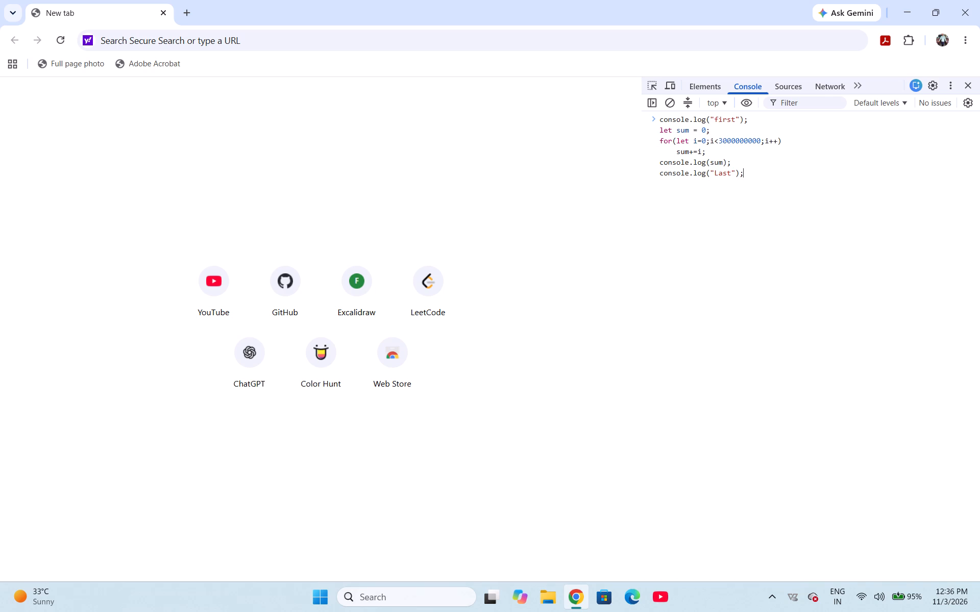
left_click(761, 139)
type("000")
left_click(753, 173)
key("Return")
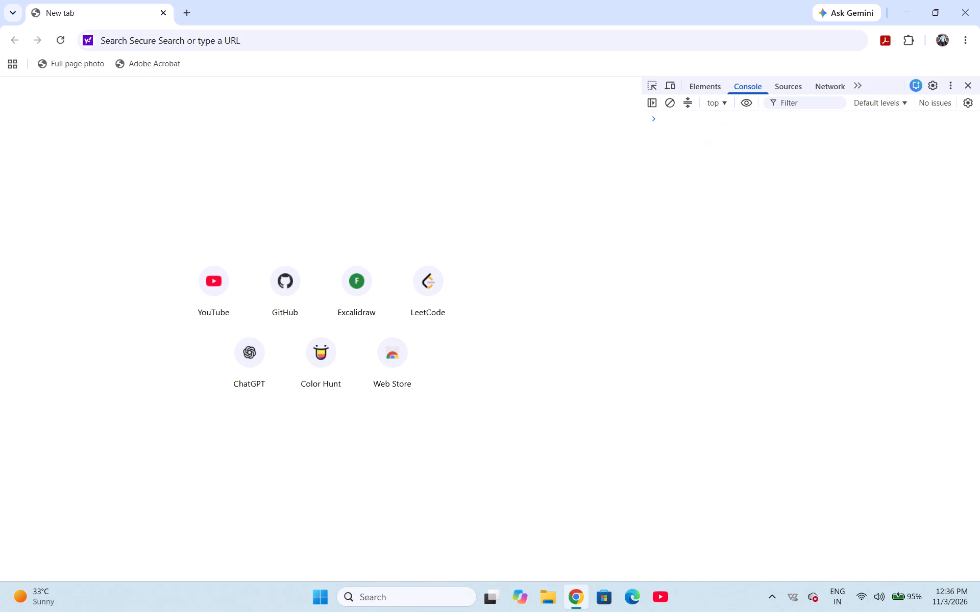
Test whether the new tab page and the console prompt respond while the longer loop is running.
right_click(438, 158)
right_click(337, 196)
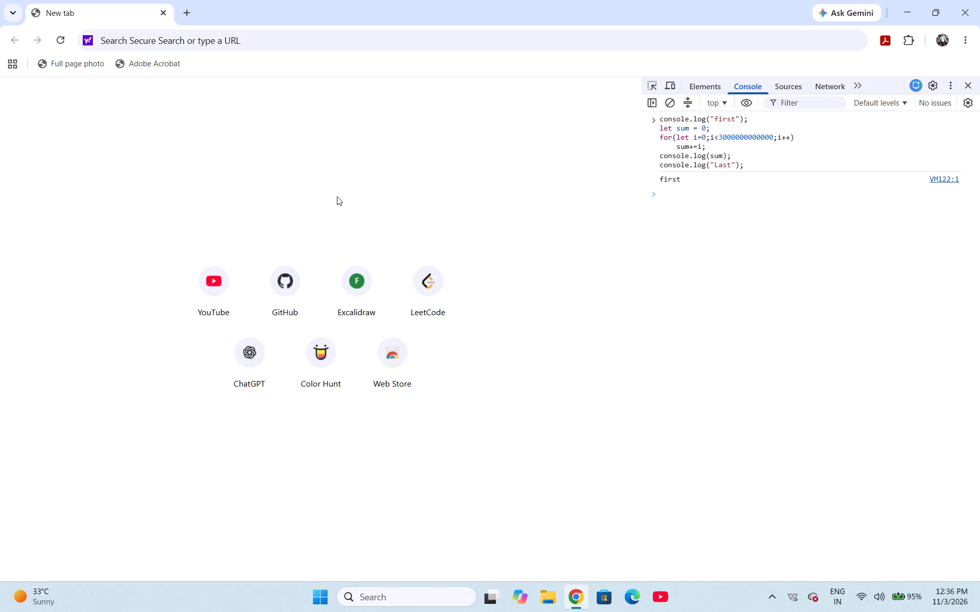
right_click(337, 196)
right_click(337, 196)
left_click(668, 191)
left_click(694, 184)
key("Return")
left_click(667, 196)
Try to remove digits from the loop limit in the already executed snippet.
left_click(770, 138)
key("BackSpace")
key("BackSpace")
left_click(689, 212)
left_click(663, 103)
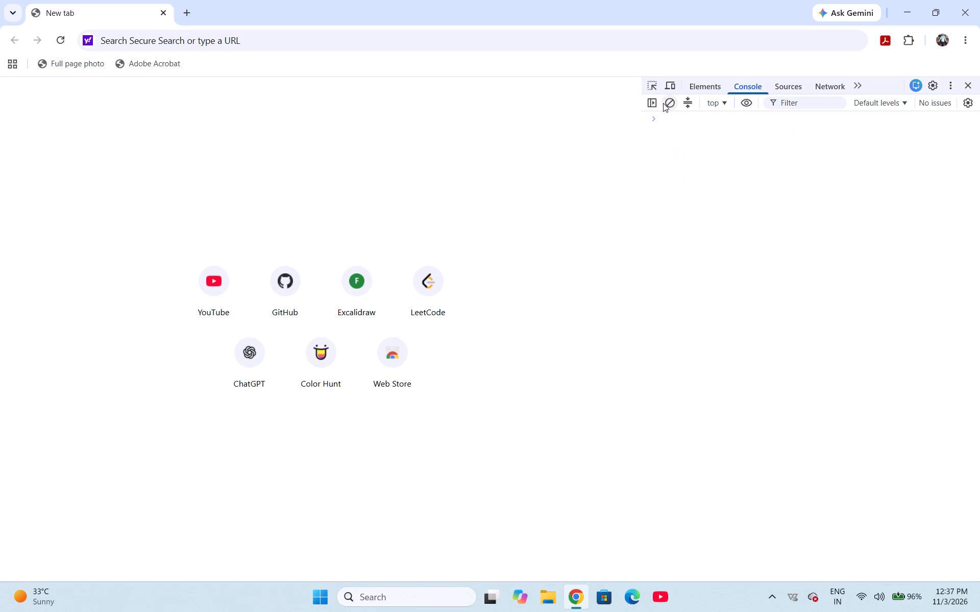
left_click(678, 118)
key("ctrl+v")
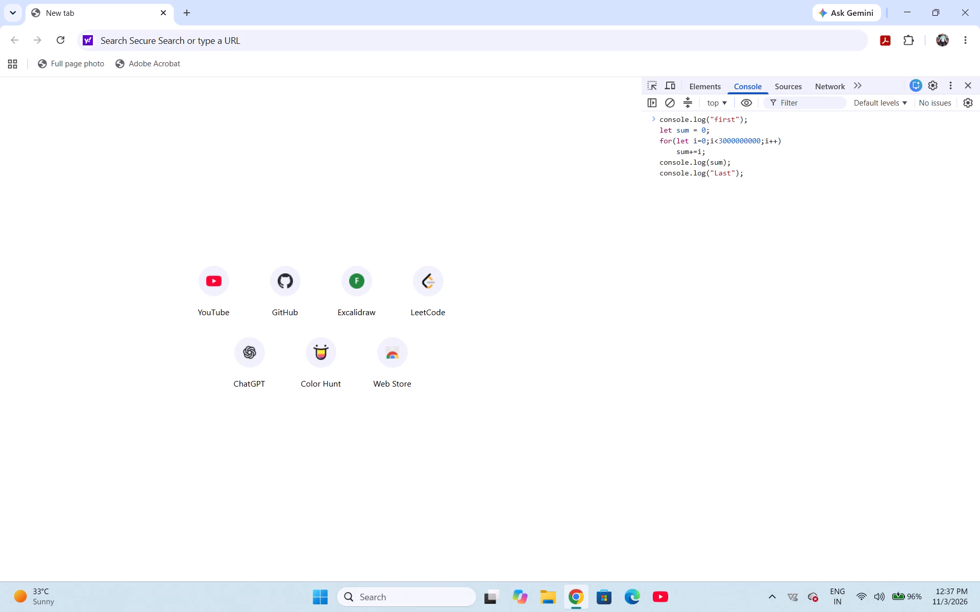
left_click(761, 139)
key("0")
key("Return")
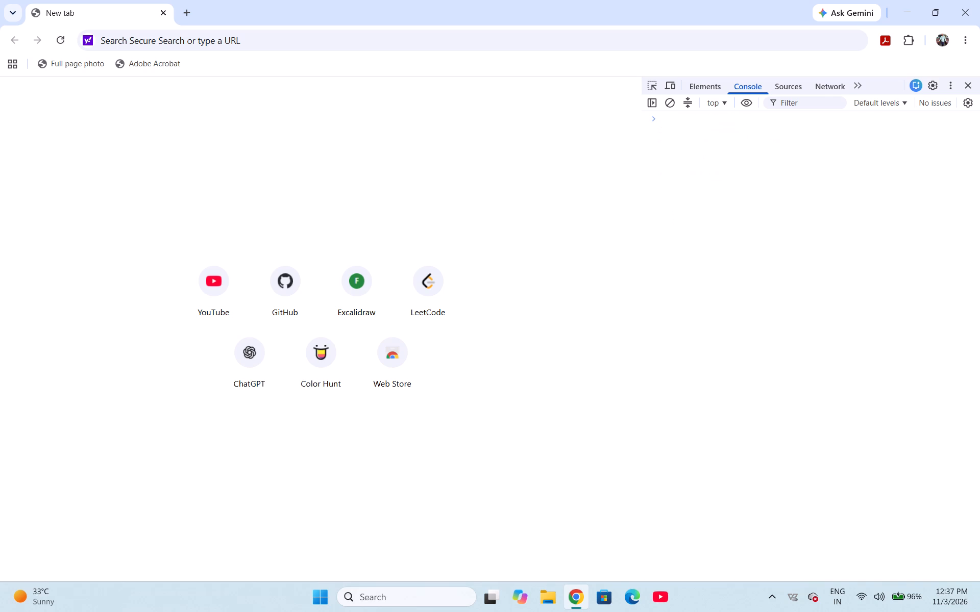
Test whether the console and the new tab page respond to interaction while the loop is running.
right_click(674, 228)
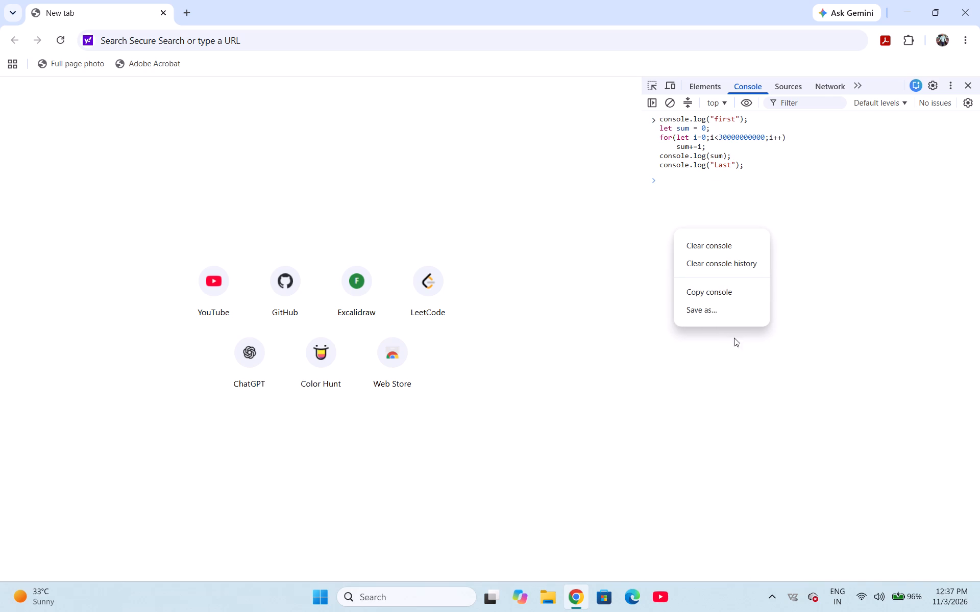
left_click(480, 220)
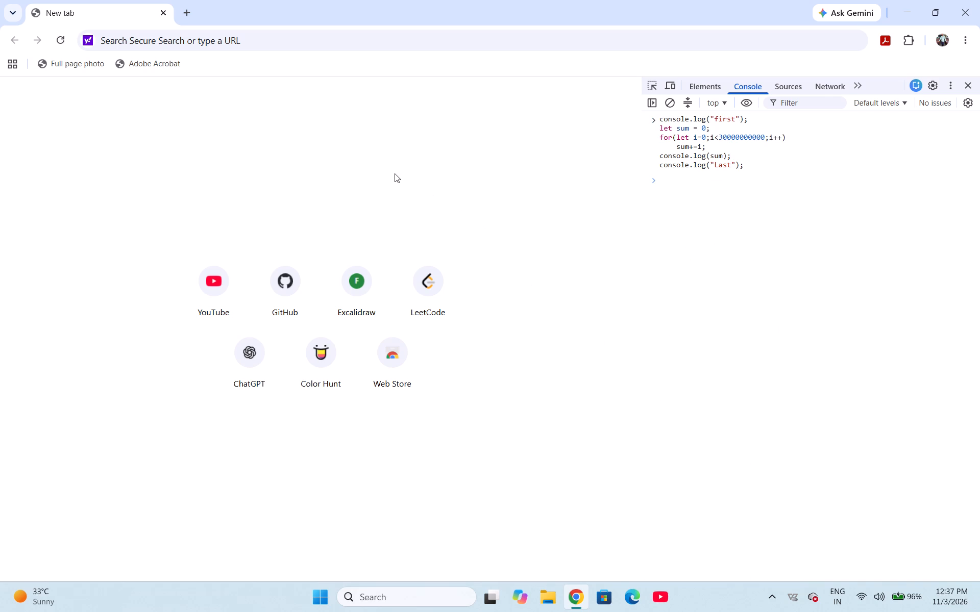
right_click(395, 173)
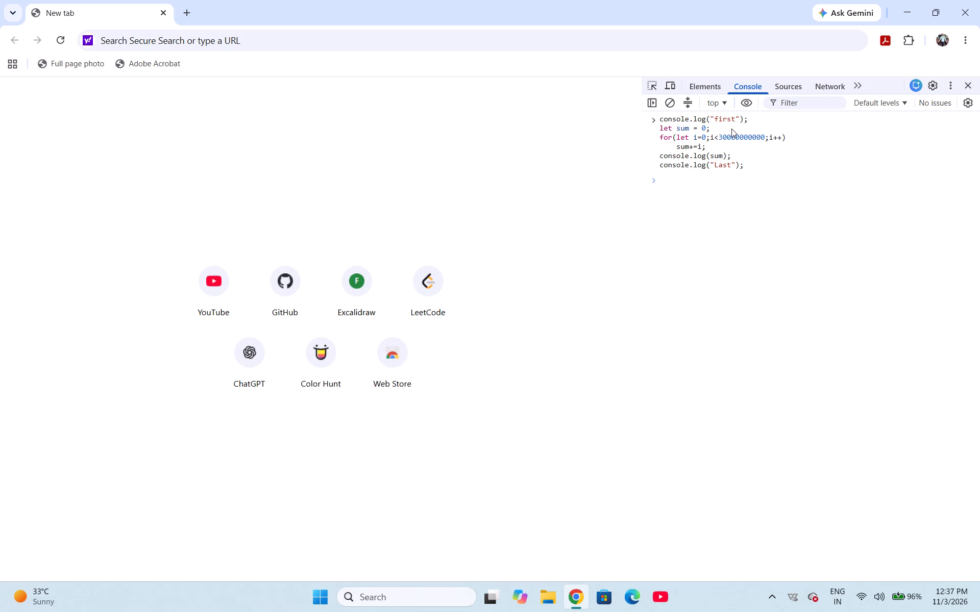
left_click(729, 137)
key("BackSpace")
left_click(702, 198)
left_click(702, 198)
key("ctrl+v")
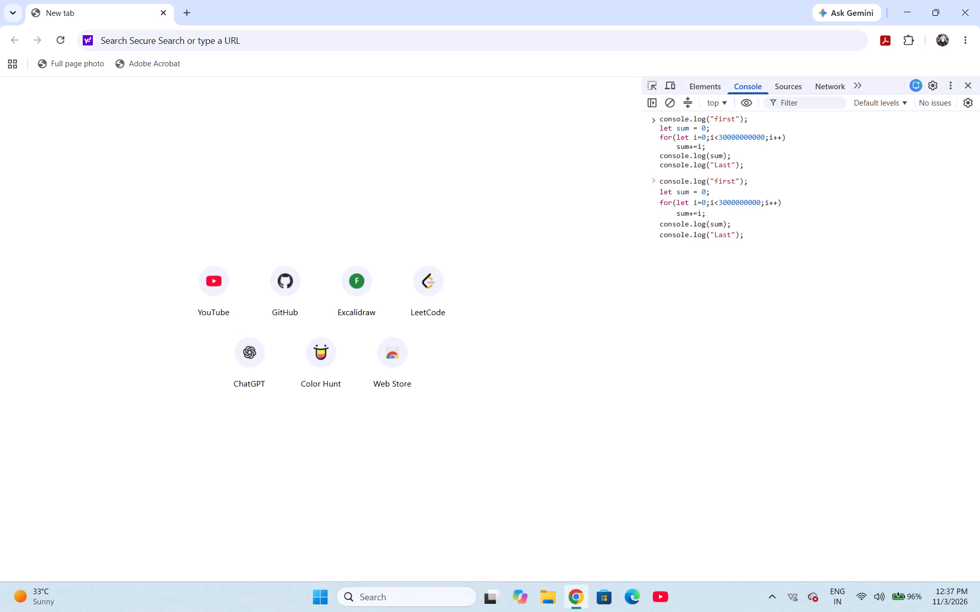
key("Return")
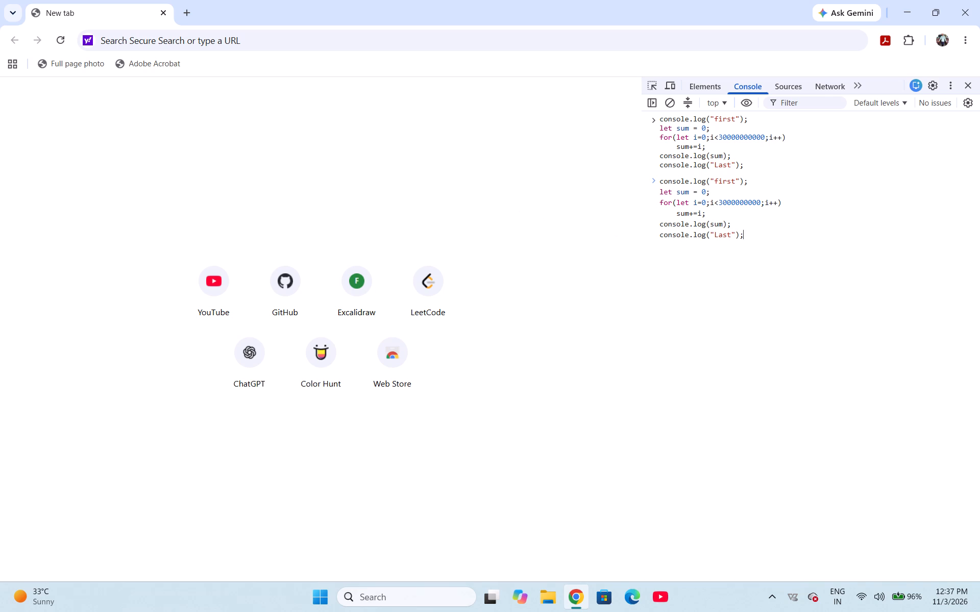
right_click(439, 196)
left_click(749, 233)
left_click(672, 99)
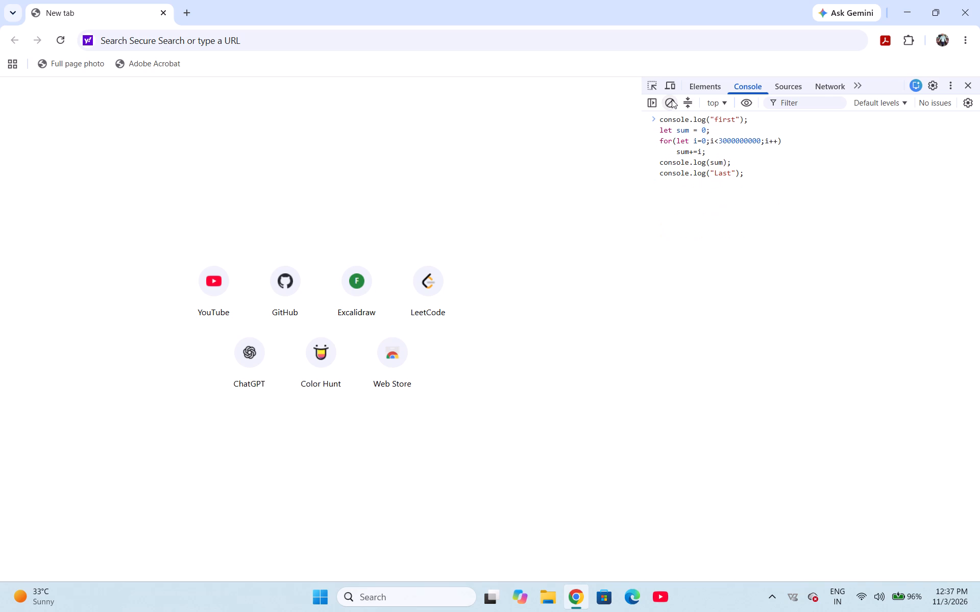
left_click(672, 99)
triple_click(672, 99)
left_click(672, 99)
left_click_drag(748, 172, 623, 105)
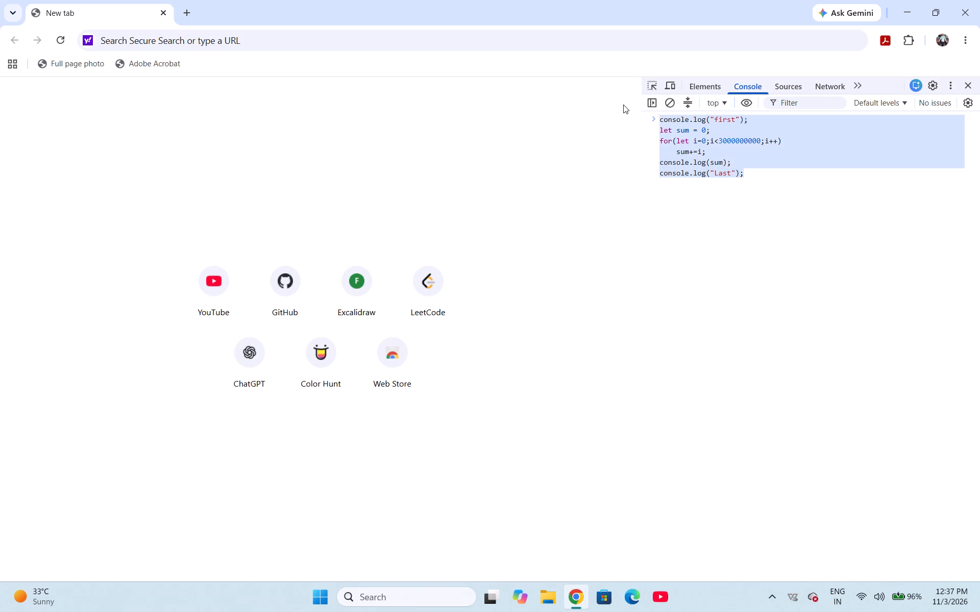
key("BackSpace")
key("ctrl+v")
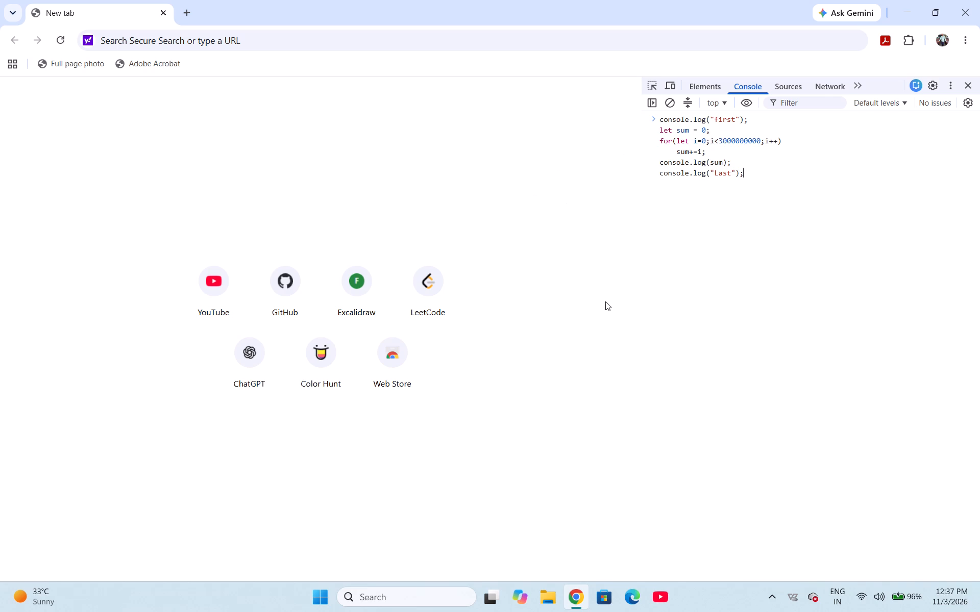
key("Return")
Test whether the developer tools' views, console clearing and execution context selector respond while the loop is blocking.
left_click(666, 104)
left_click(712, 89)
left_click(745, 91)
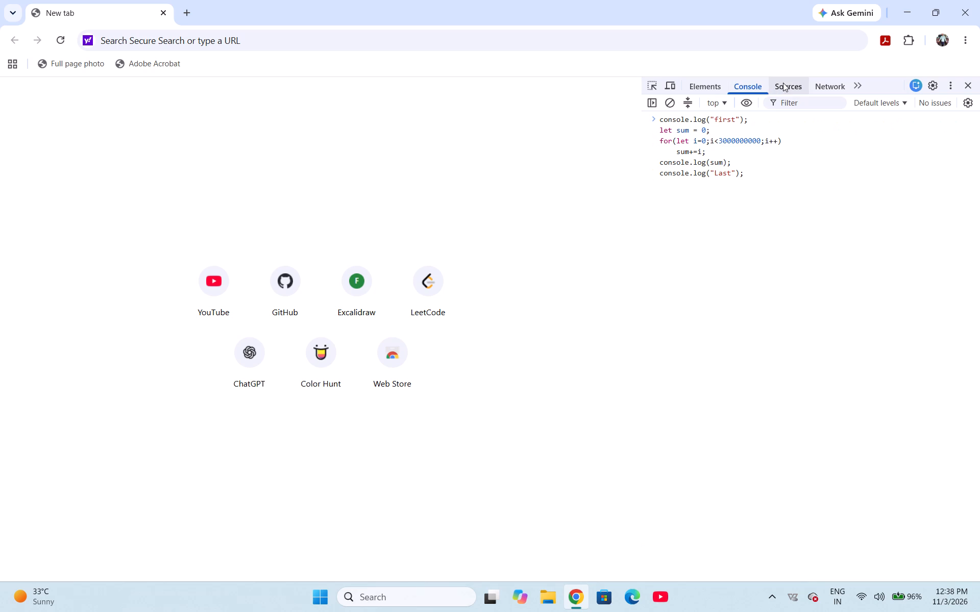
left_click(783, 83)
left_click(754, 84)
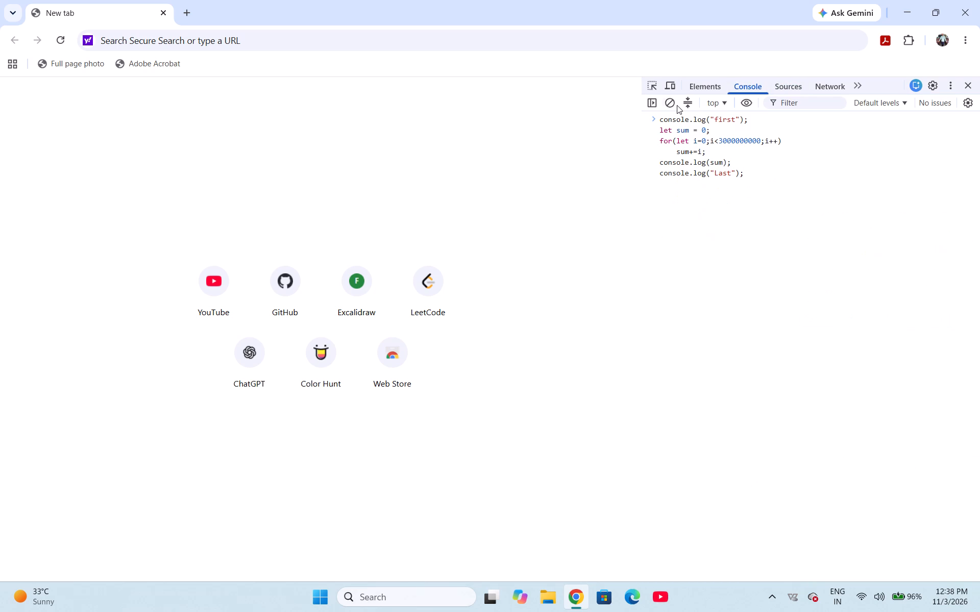
left_click(672, 104)
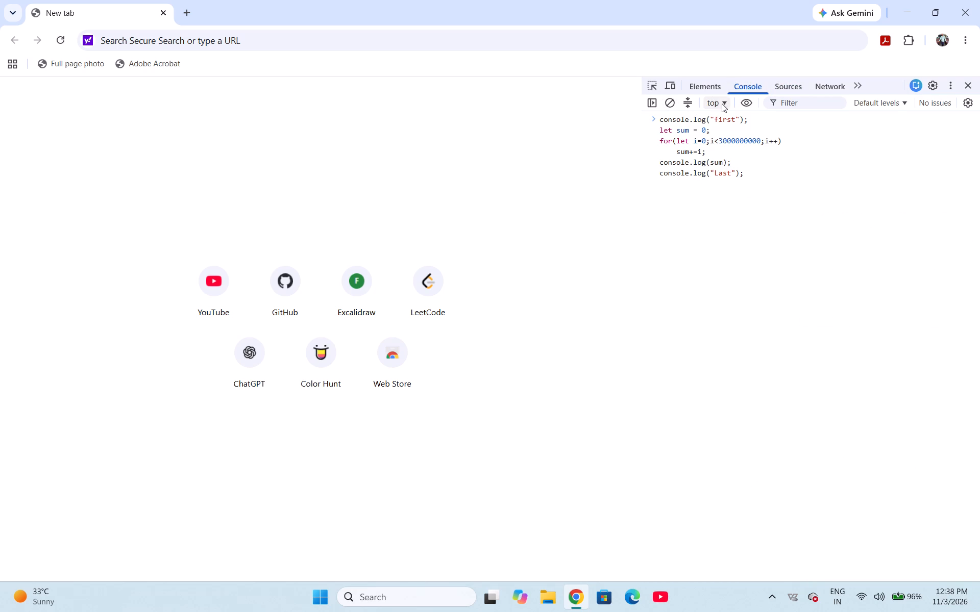
left_click(722, 104)
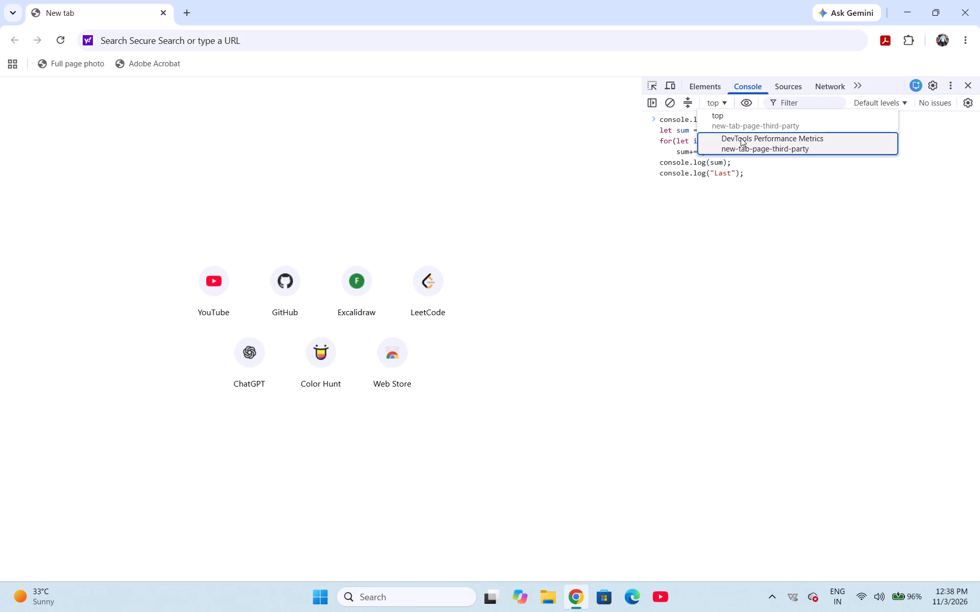
left_click(722, 126)
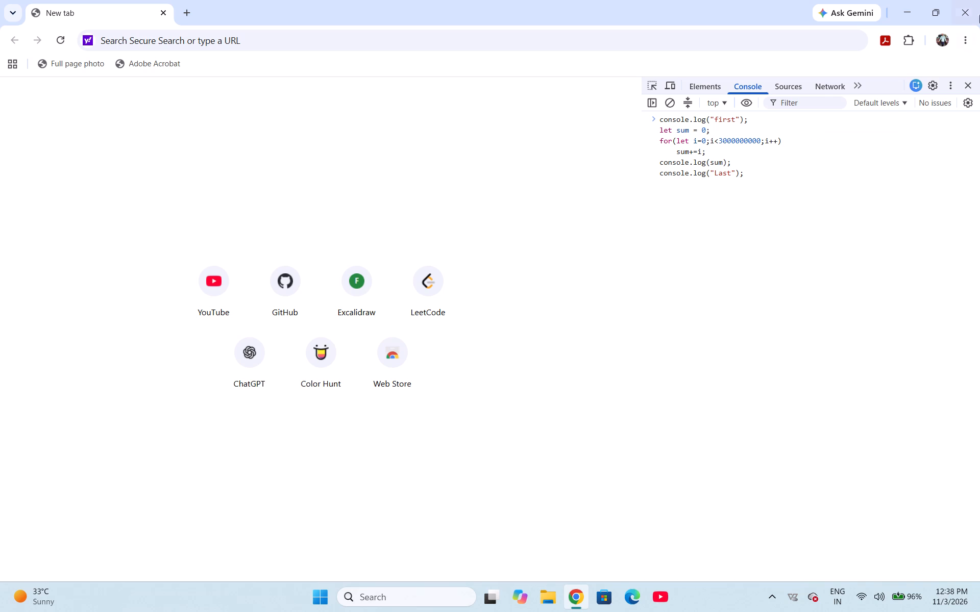
Close the developer tools, test the new tab page's context menu and address bar, and close the browser window.
left_click(964, 89)
right_click(773, 192)
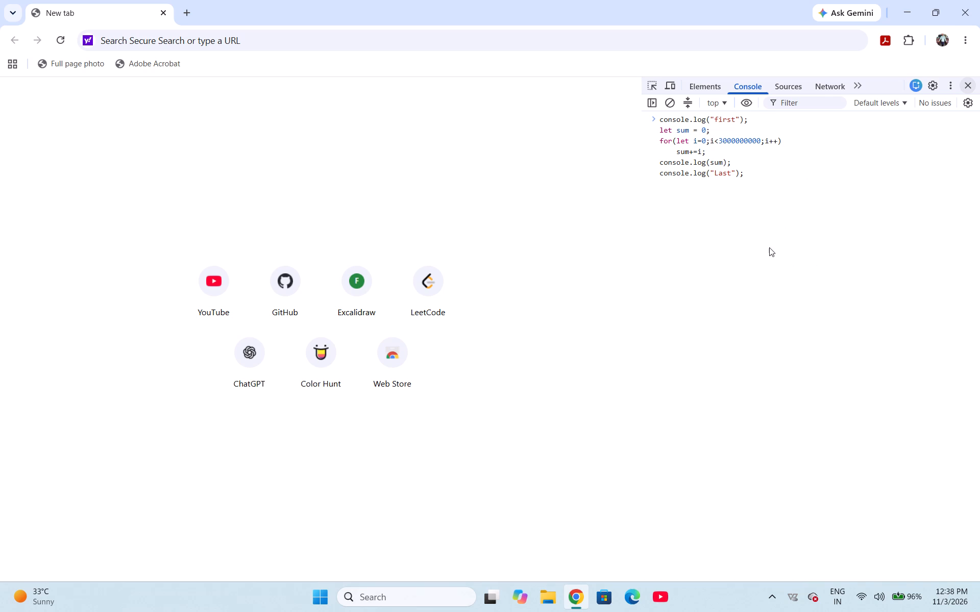
right_click(769, 247)
right_click(595, 231)
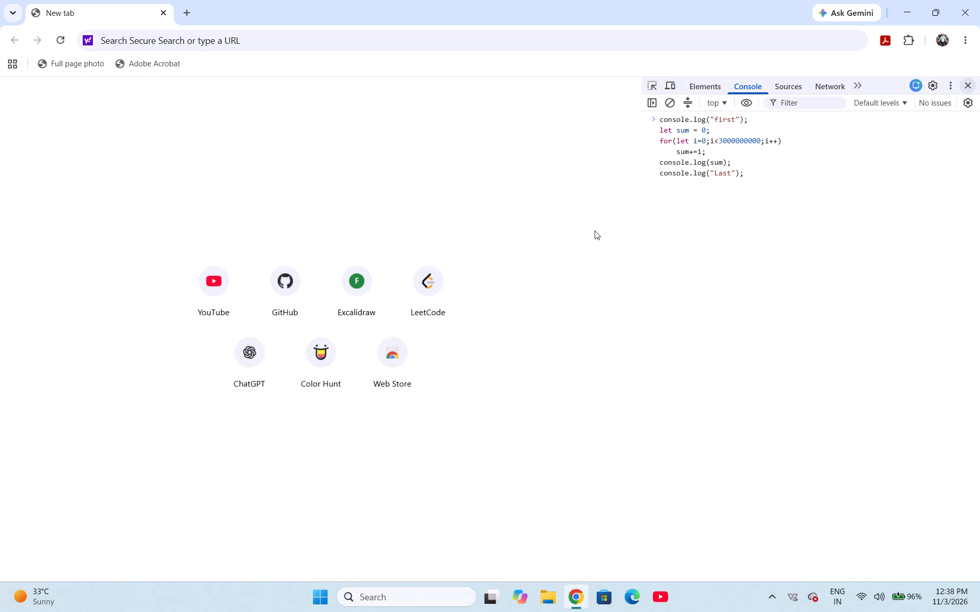
right_click(595, 231)
right_click(595, 231)
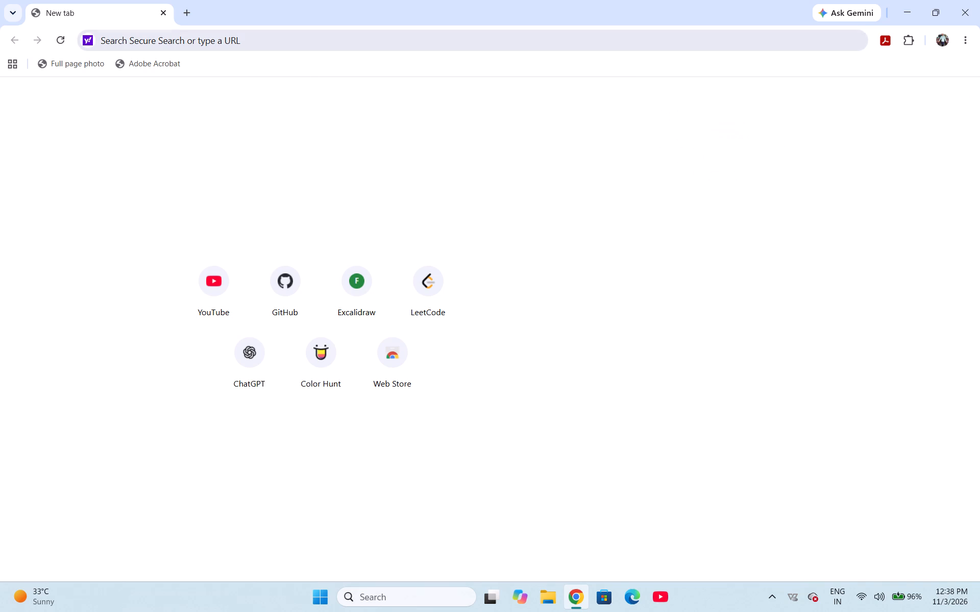
left_click(283, 39)
right_click(478, 262)
left_click(965, 5)
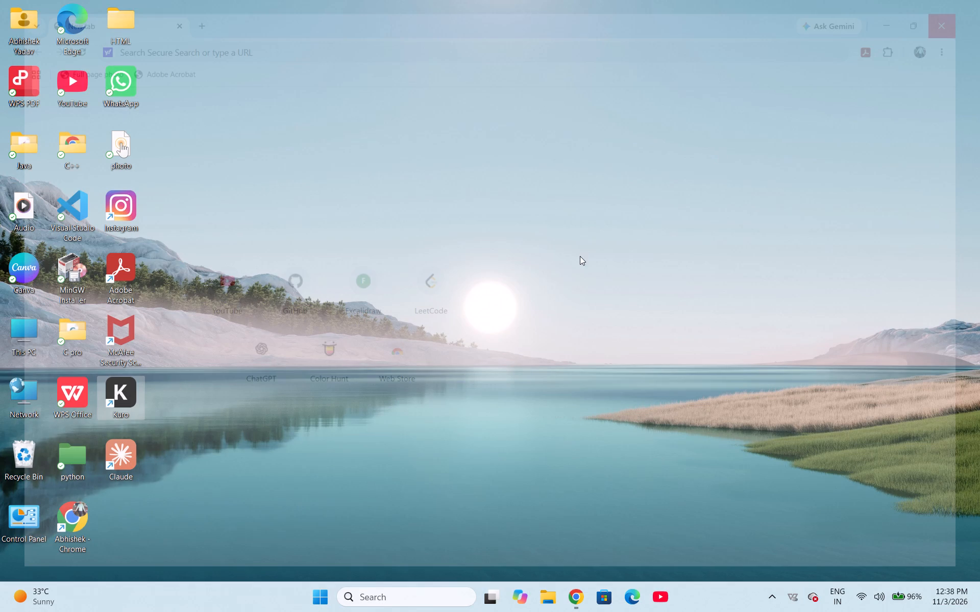
Relaunch Chrome with the personal profile and open the developer tools console on the new tab page.
left_click(576, 591)
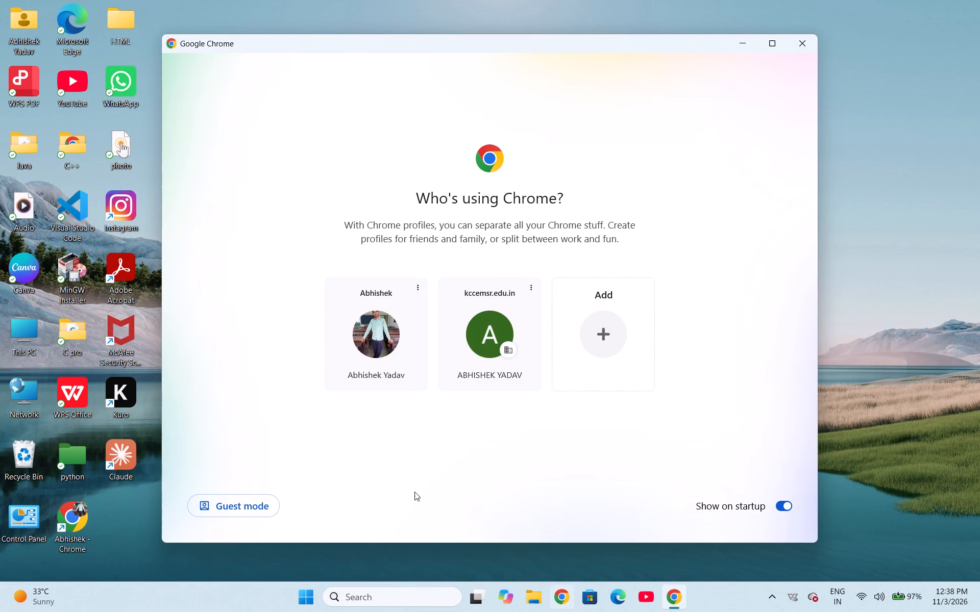
left_click(382, 360)
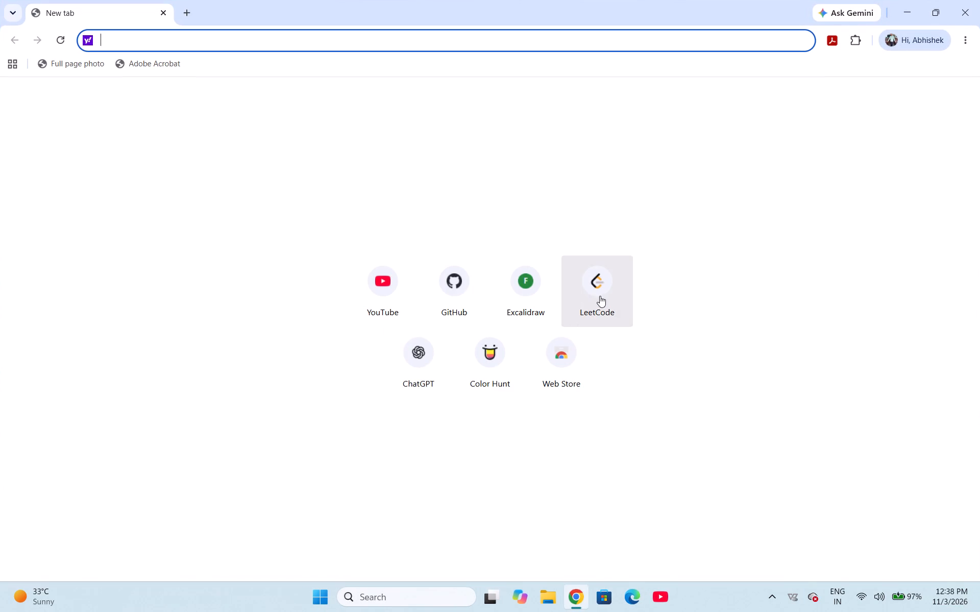
right_click(747, 242)
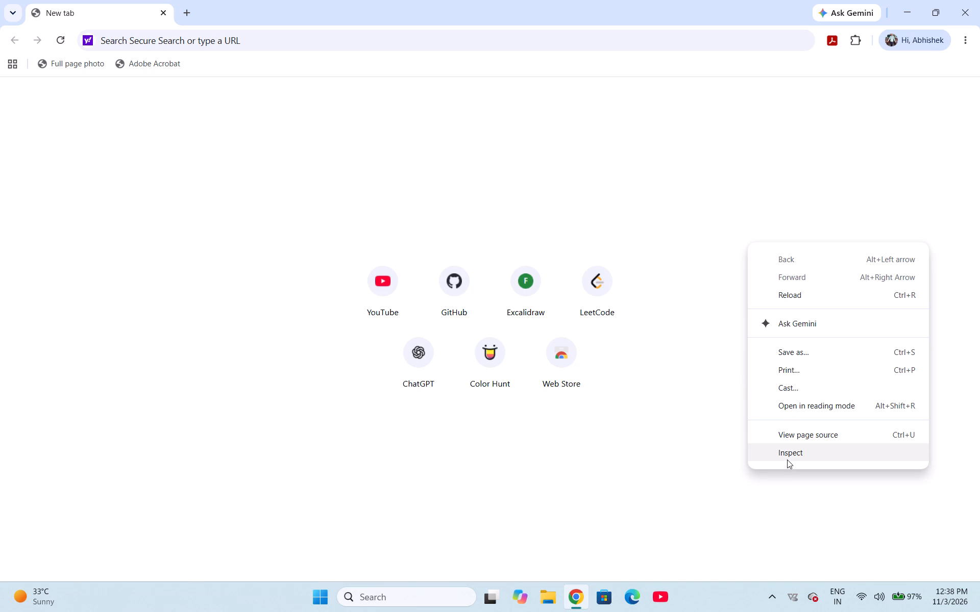
left_click(787, 460)
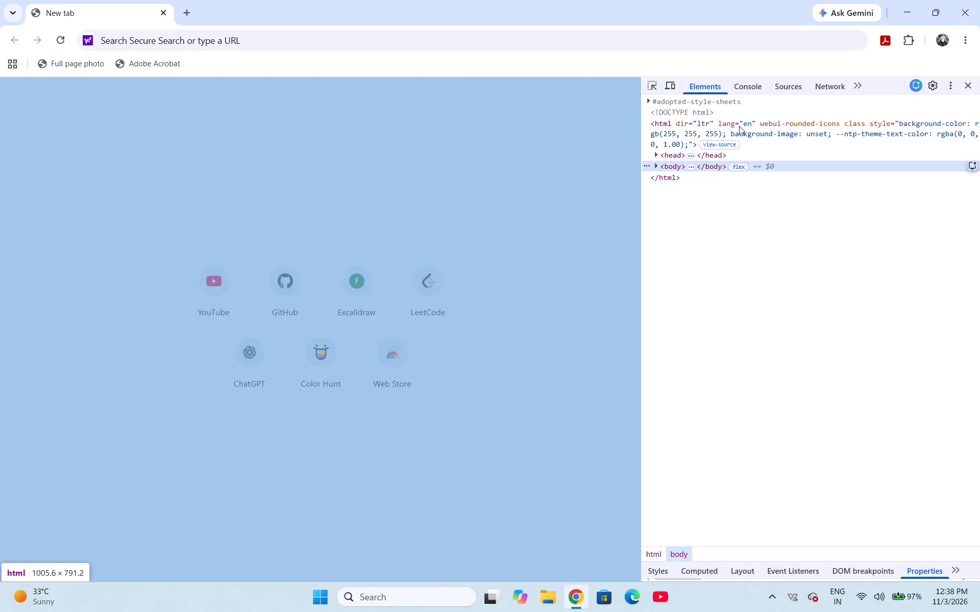
left_click(752, 82)
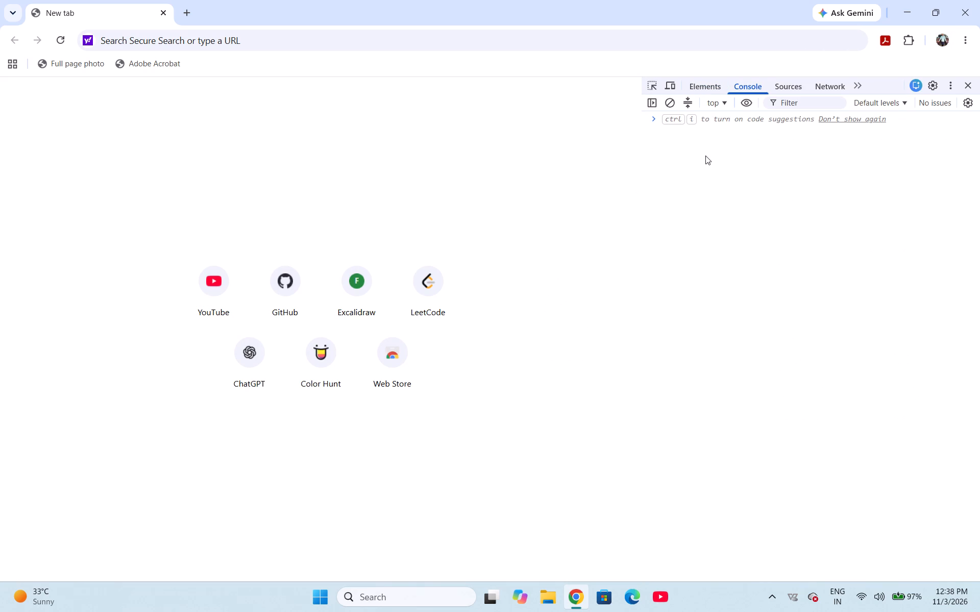
key("ctrl+v")
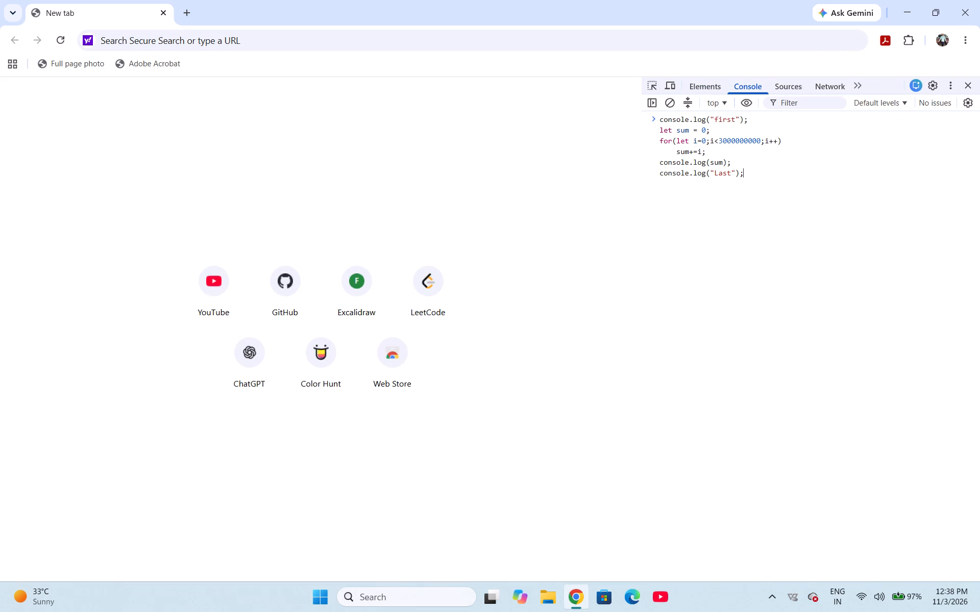
key("Return")
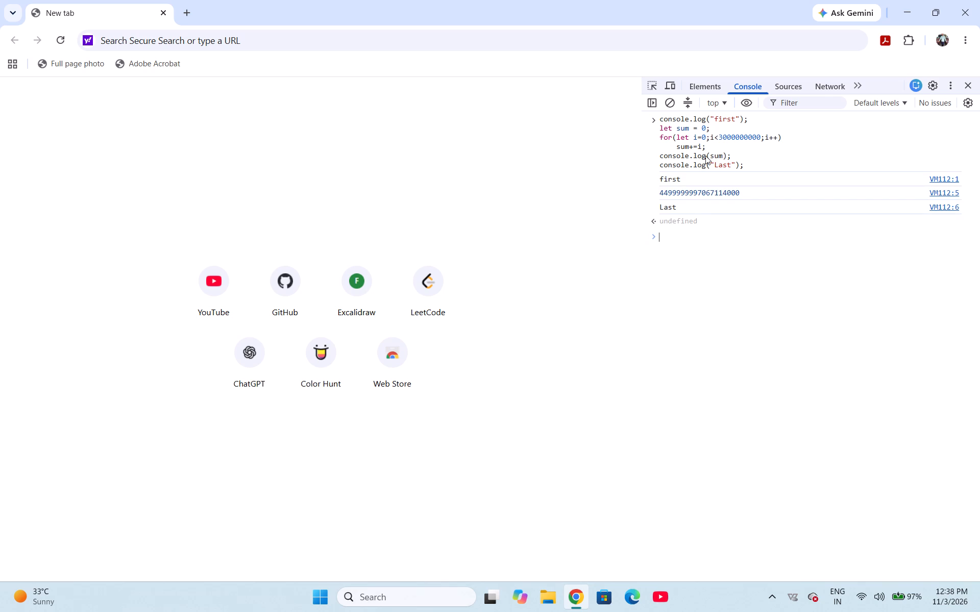
key("ctrl+v")
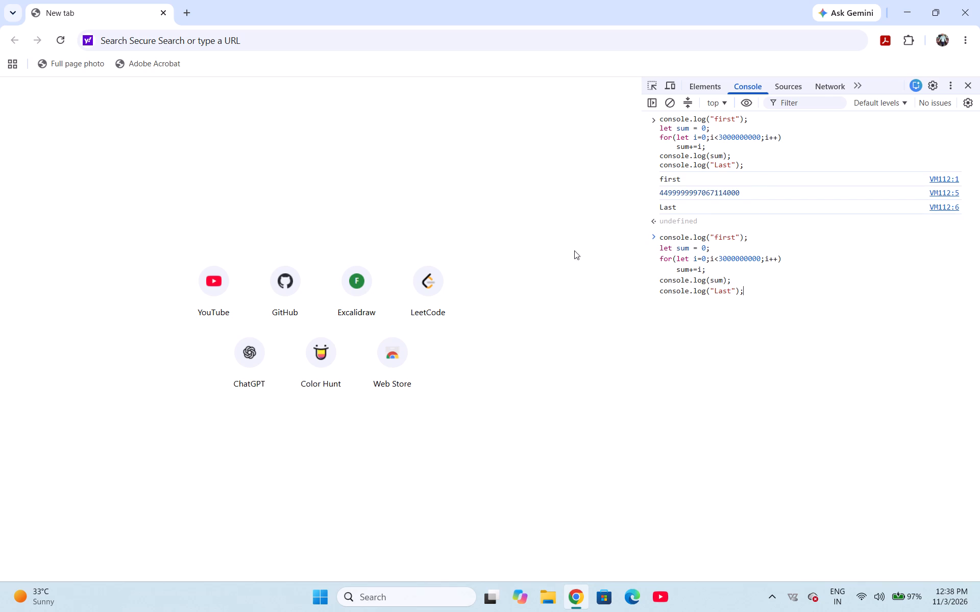
key("Return")
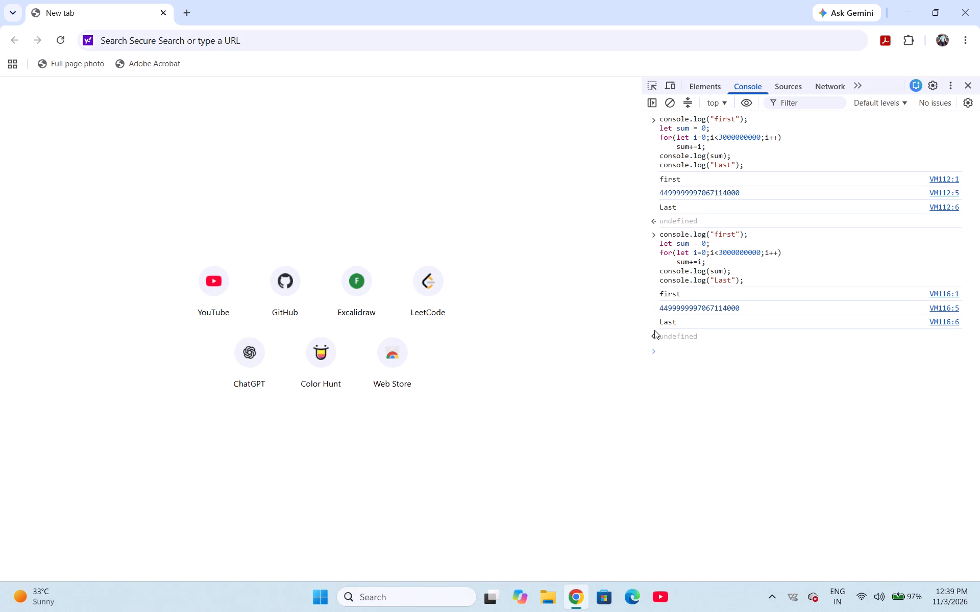
key("ctrl+v")
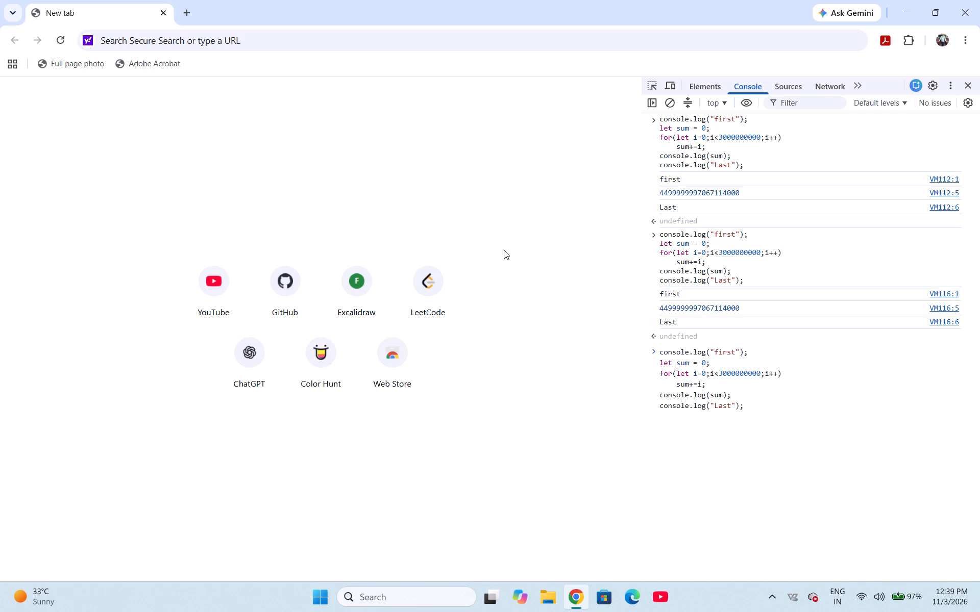
key("Return")
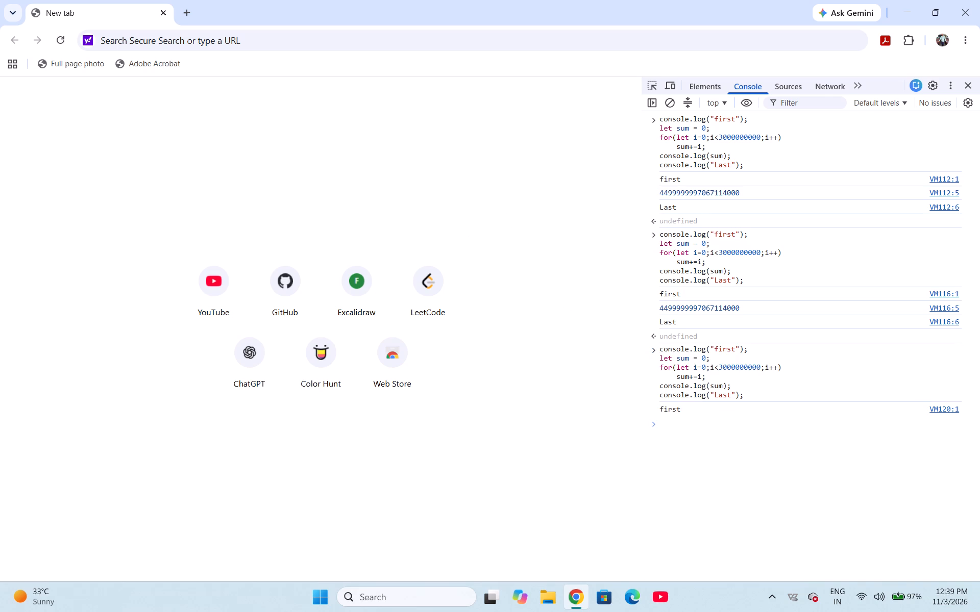
right_click(484, 209)
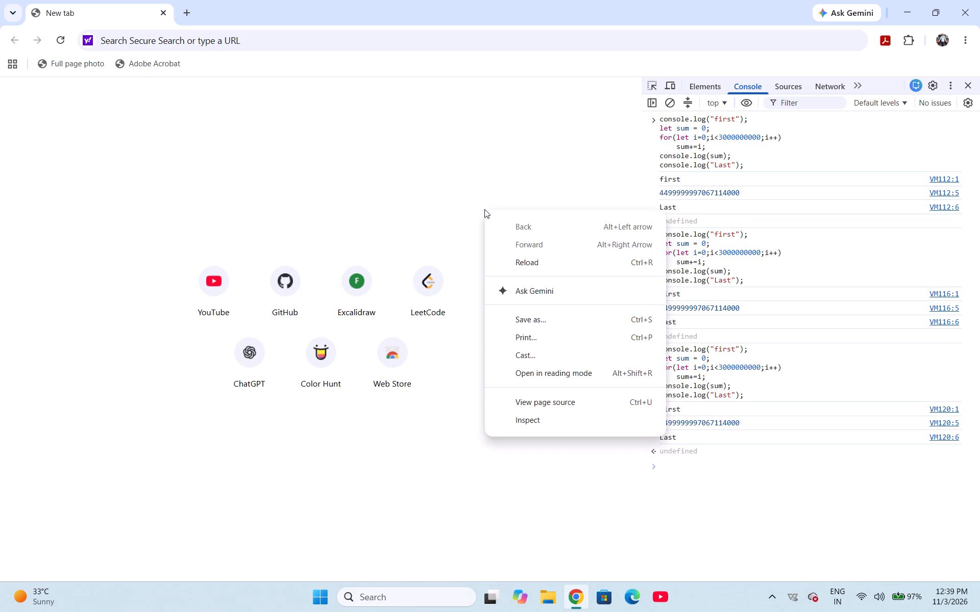
left_click(511, 164)
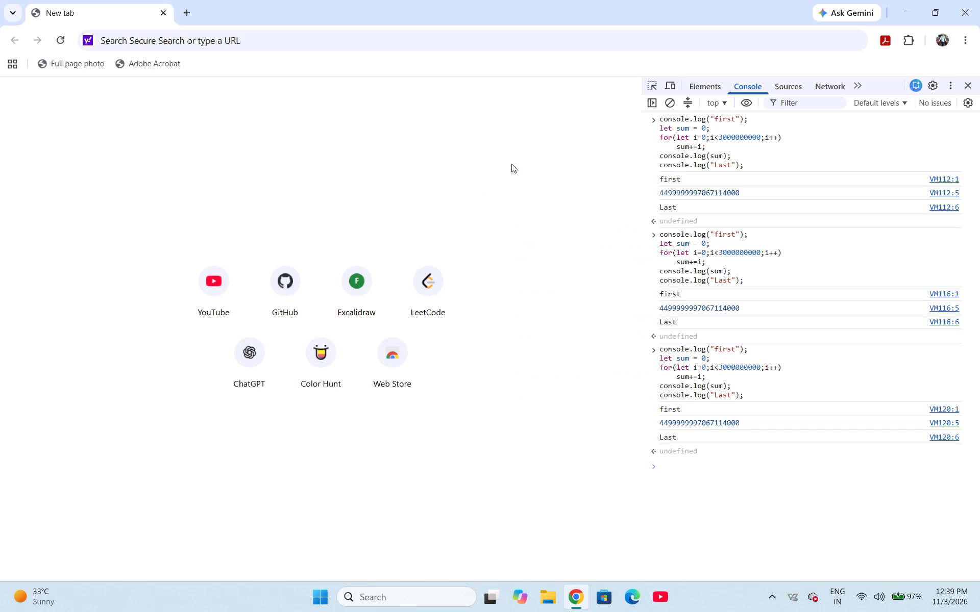
Close the developer tools and return to the Excalidraw notes from the new tab page's shortcut.
left_click(968, 84)
left_click(915, 15)
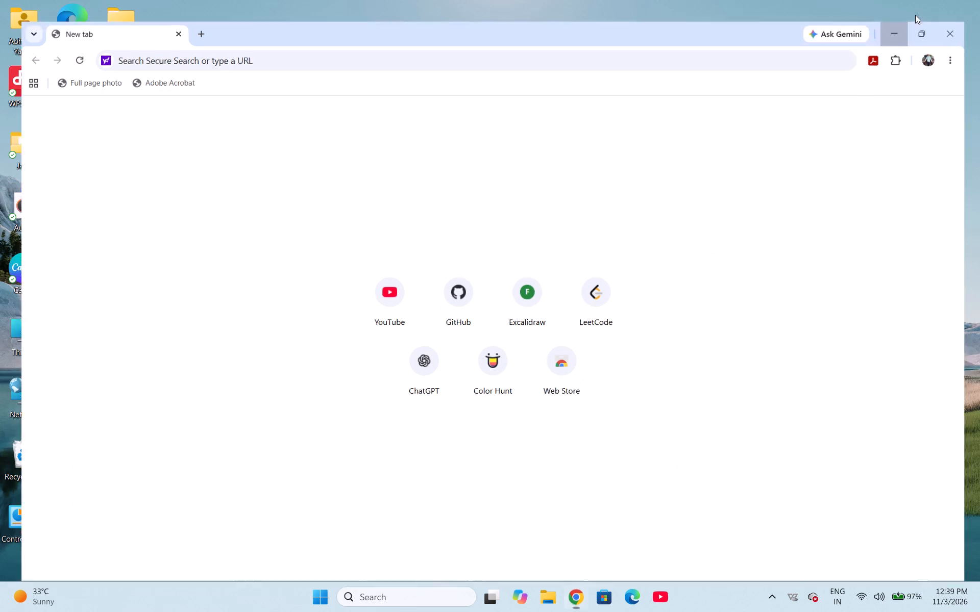
left_click(573, 585)
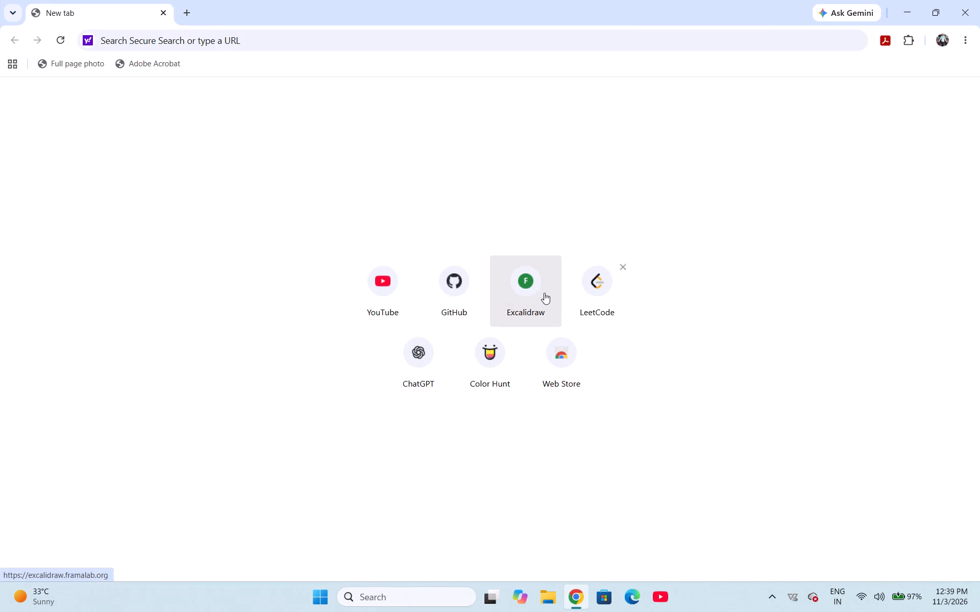
left_click(530, 291)
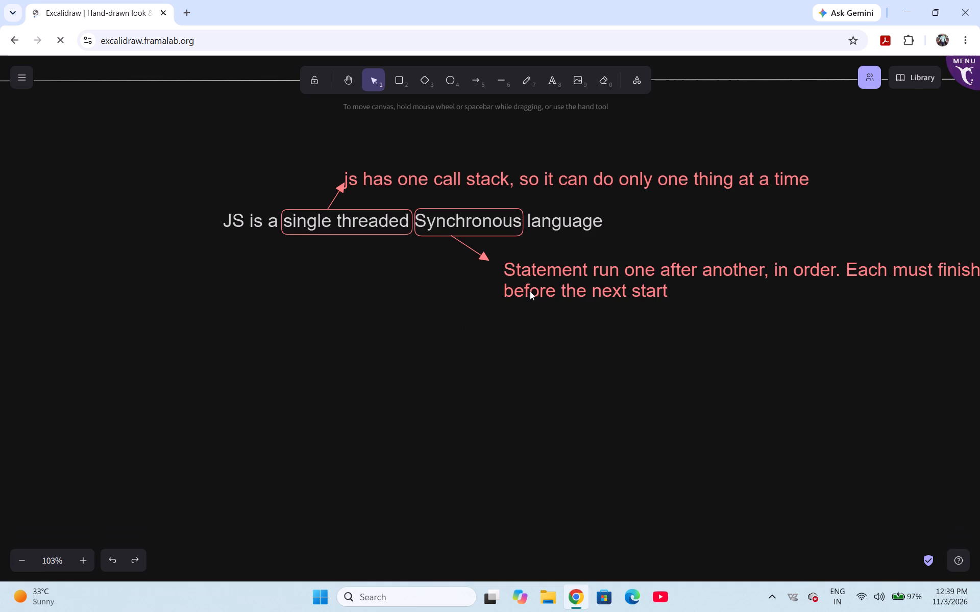
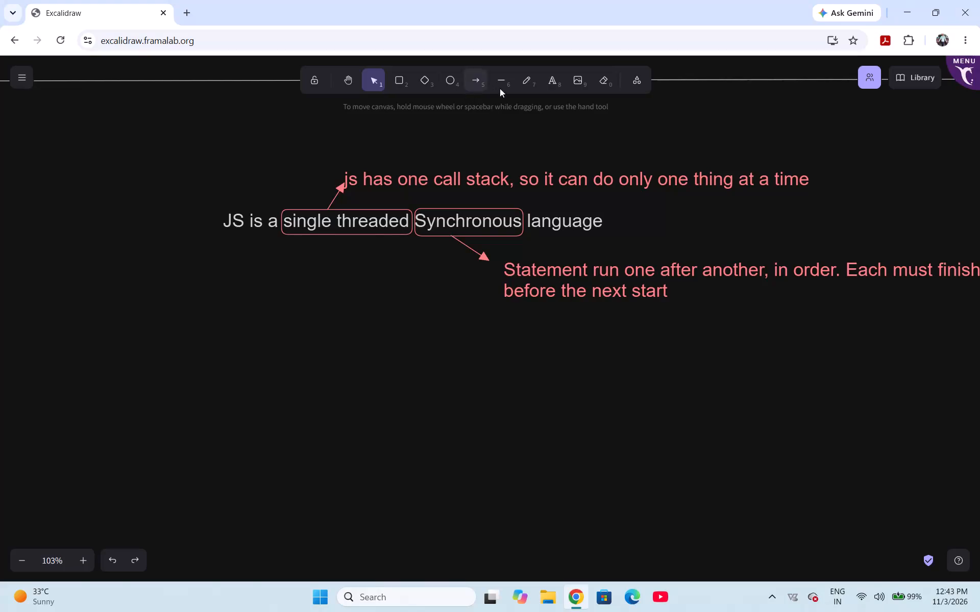
left_click(548, 81)
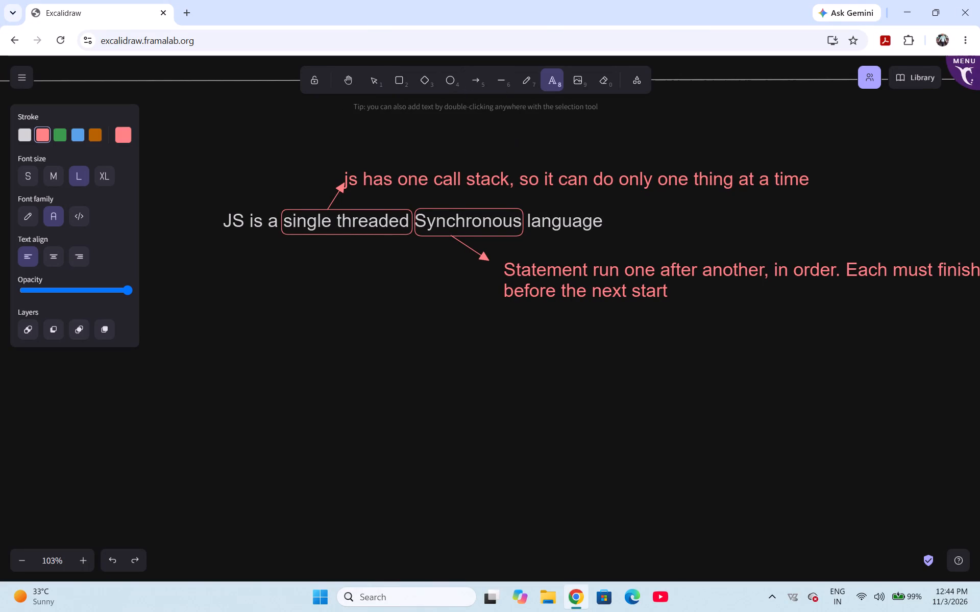
left_click(331, 380)
key("ctrl+v")
left_click(331, 380, "ctrl")
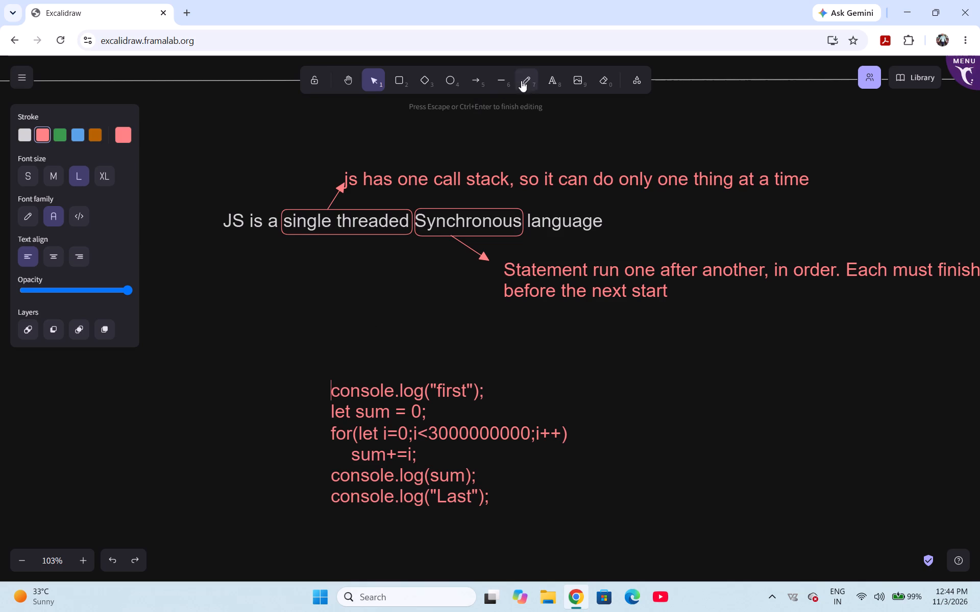
left_click(399, 75)
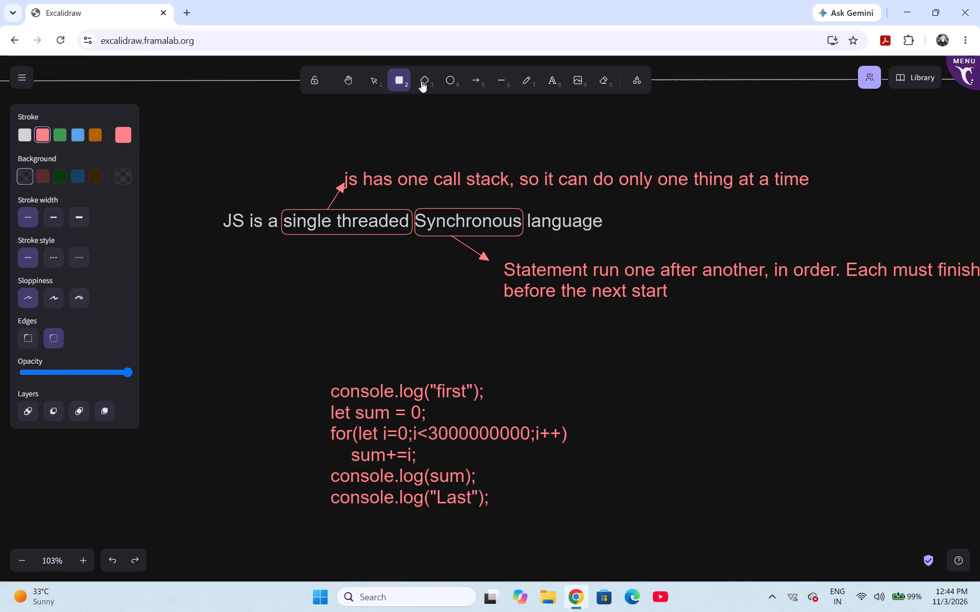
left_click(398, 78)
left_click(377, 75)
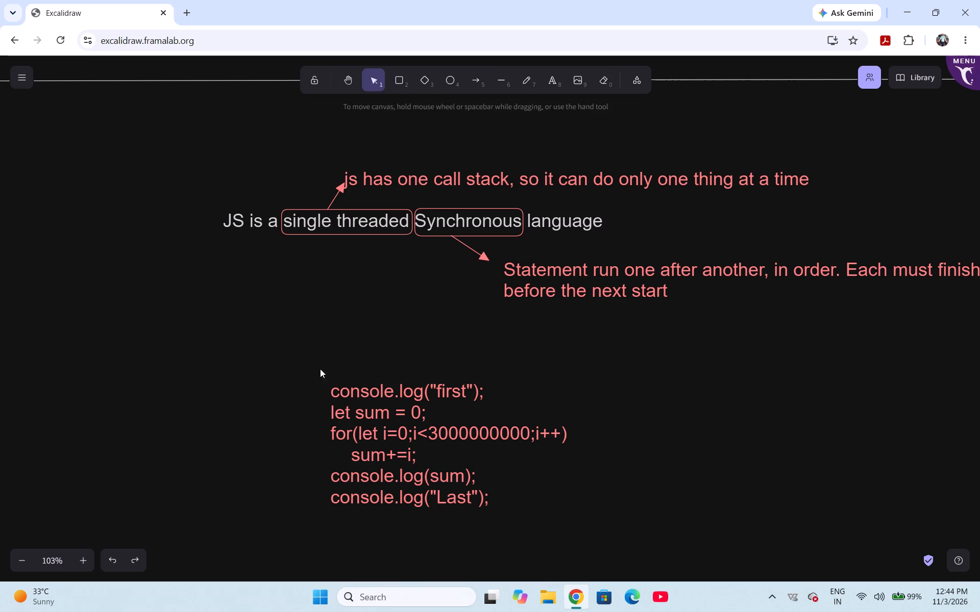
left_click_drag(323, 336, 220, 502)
Draw a closed freehand outline around the pasted code snippet using the pencil tool.
left_click(347, 77)
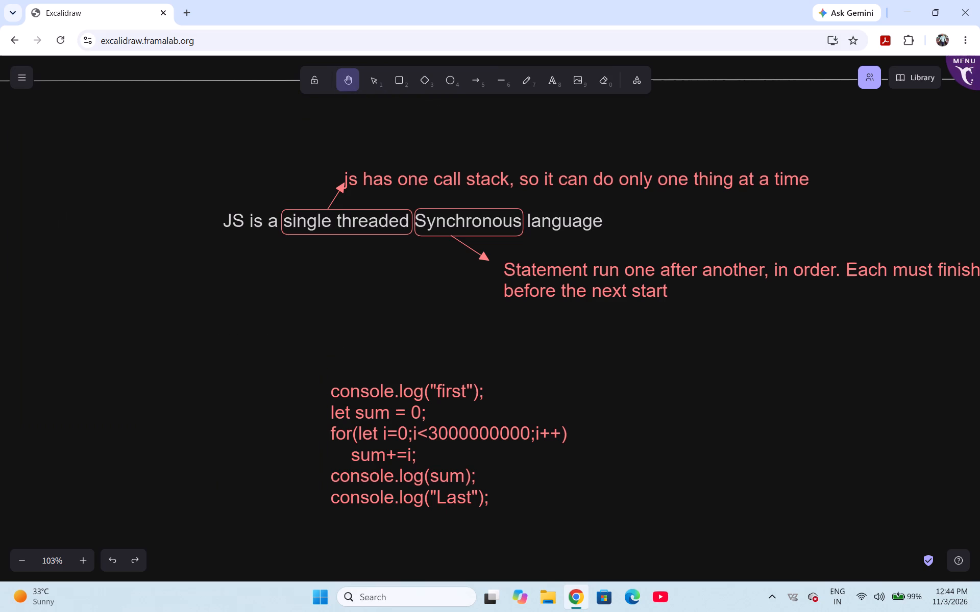
left_click_drag(344, 360, 312, 355)
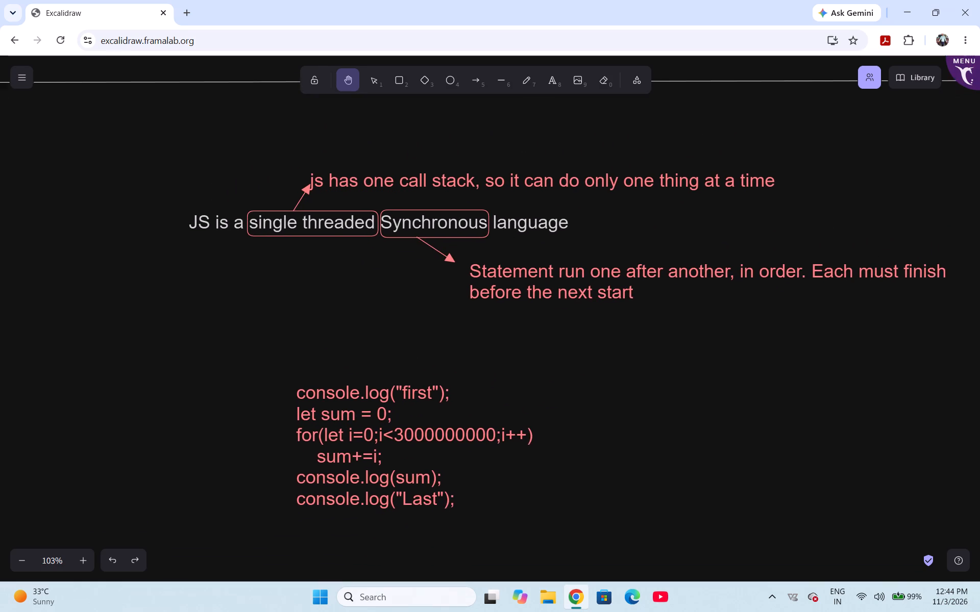
left_click_drag(312, 355, 315, 343)
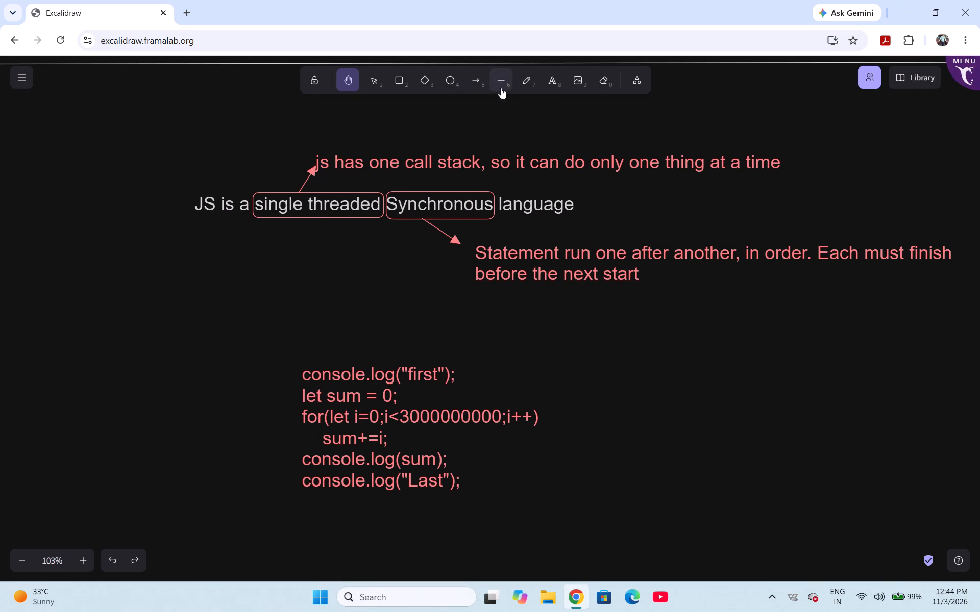
left_click(529, 85)
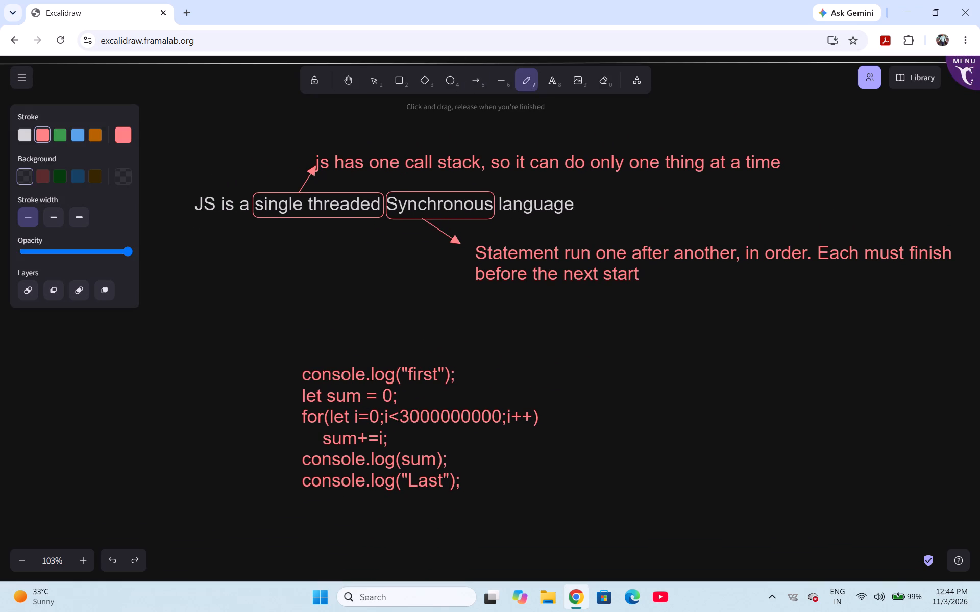
left_click_drag(303, 328, 228, 426)
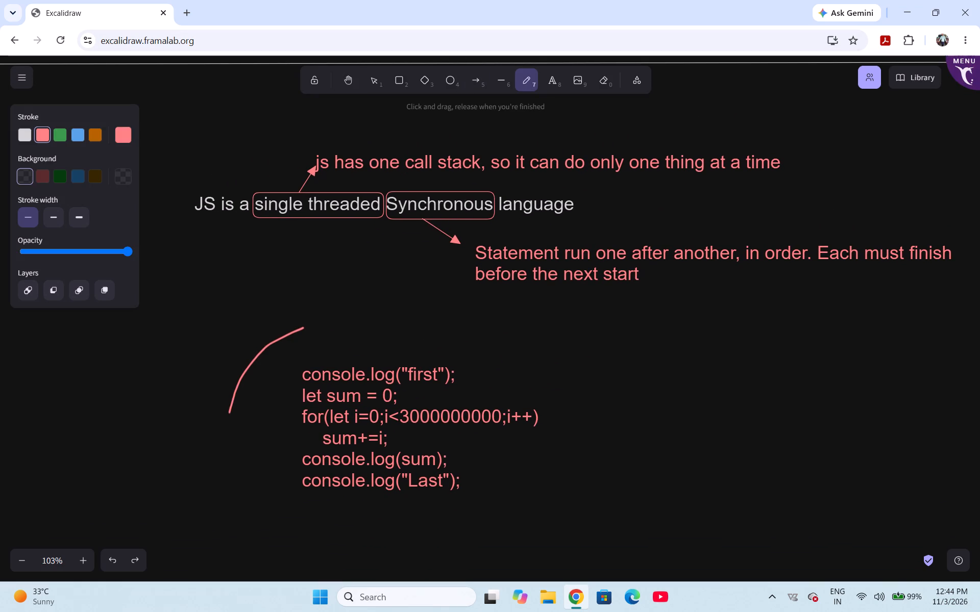
left_click_drag(228, 426, 464, 503)
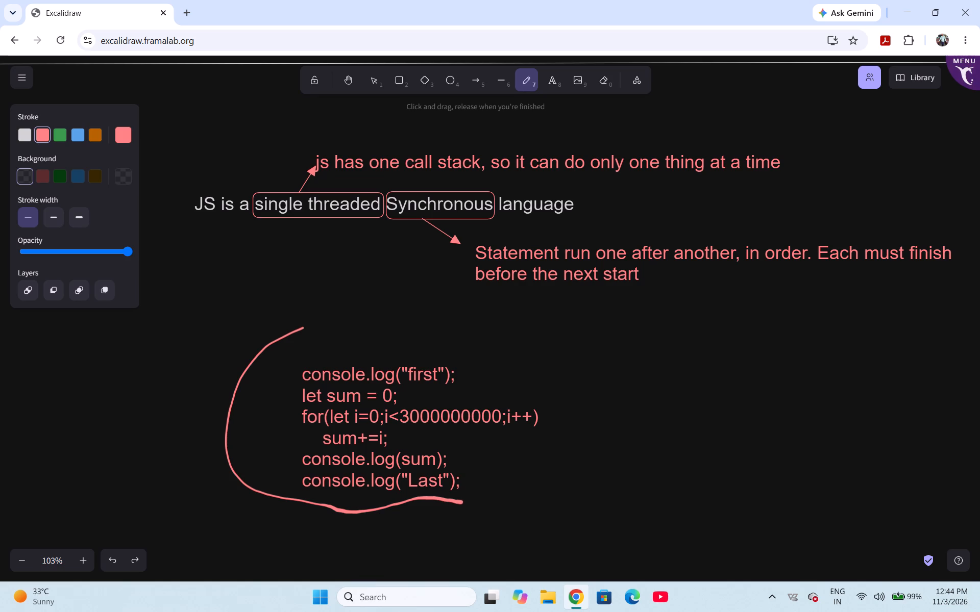
left_click_drag(464, 503, 494, 500)
left_click_drag(492, 501, 504, 372)
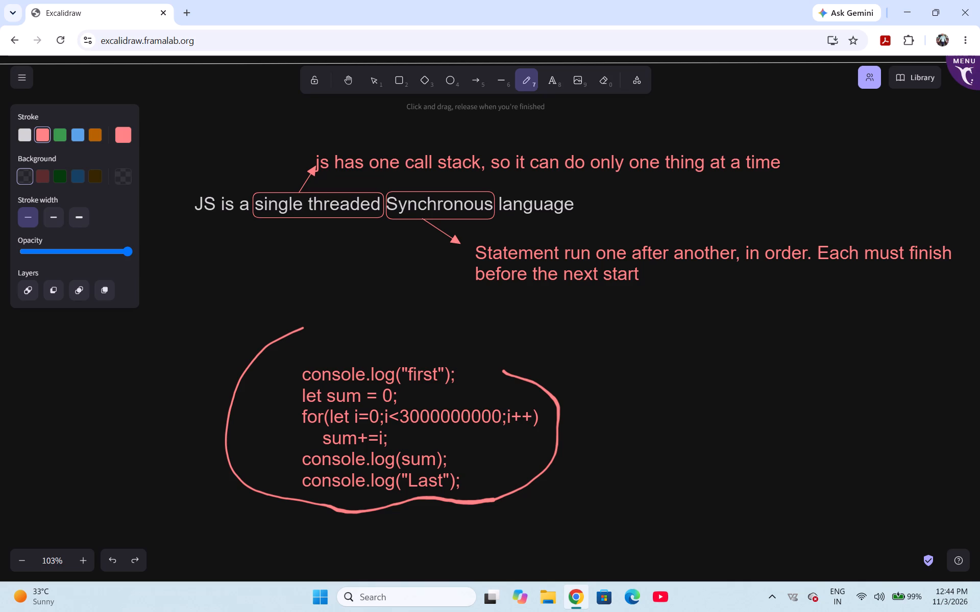
left_click_drag(504, 370, 363, 315)
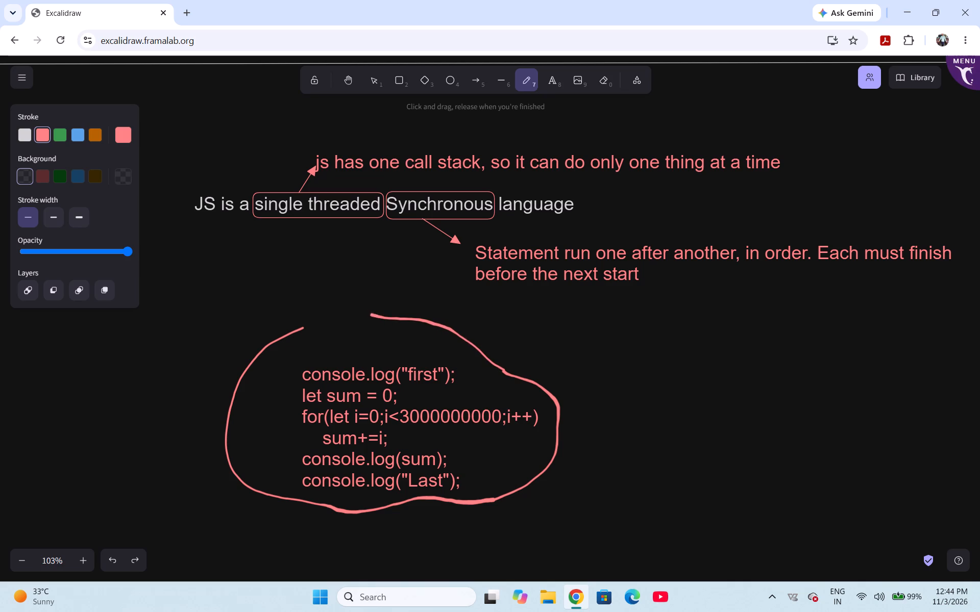
left_click_drag(363, 315, 302, 331)
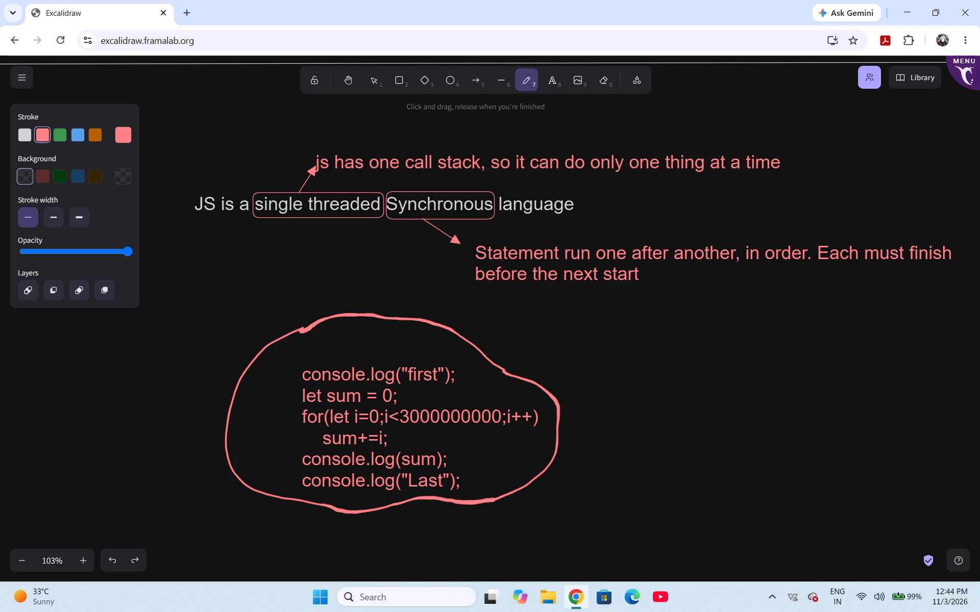
Draw an arrow from the "single threaded" box down to the top of the freehand outline.
double_click(550, 77)
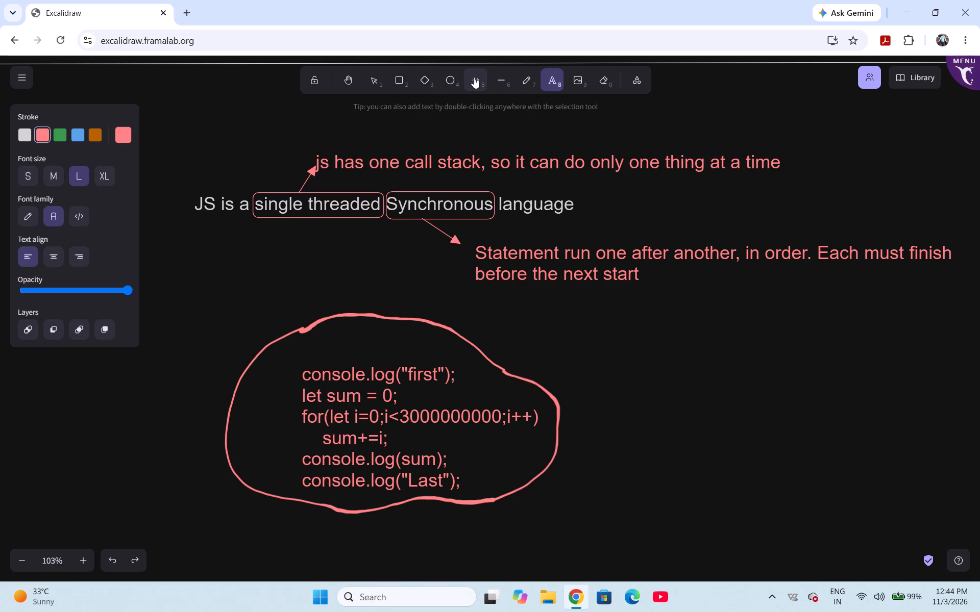
left_click(474, 77)
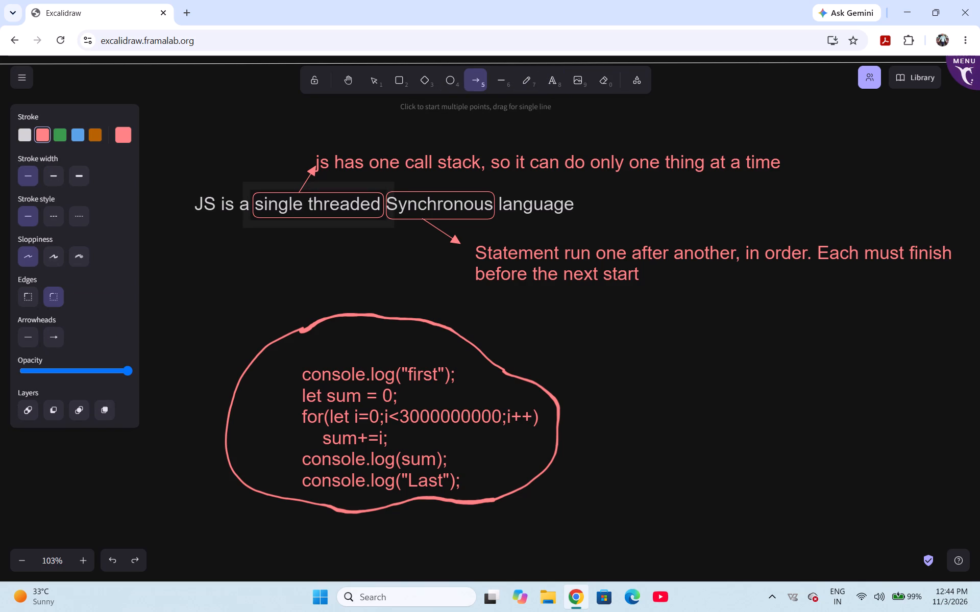
left_click_drag(288, 218, 327, 307)
left_click_drag(327, 307, 329, 311)
left_click(405, 306)
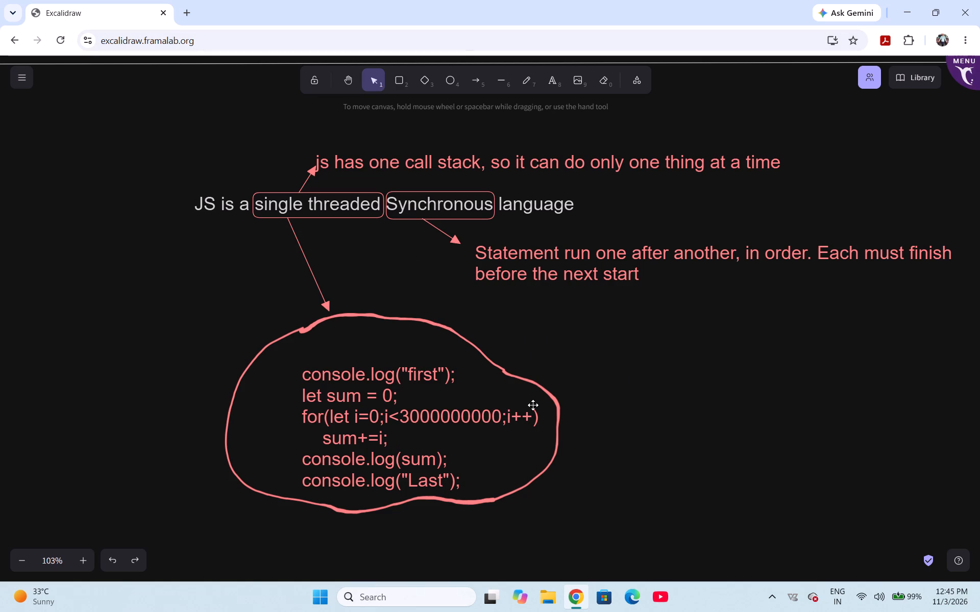
Shrink the code snippet to about half its size and move it up over the outline's upper-left edge, below "single threaded".
left_click(472, 424)
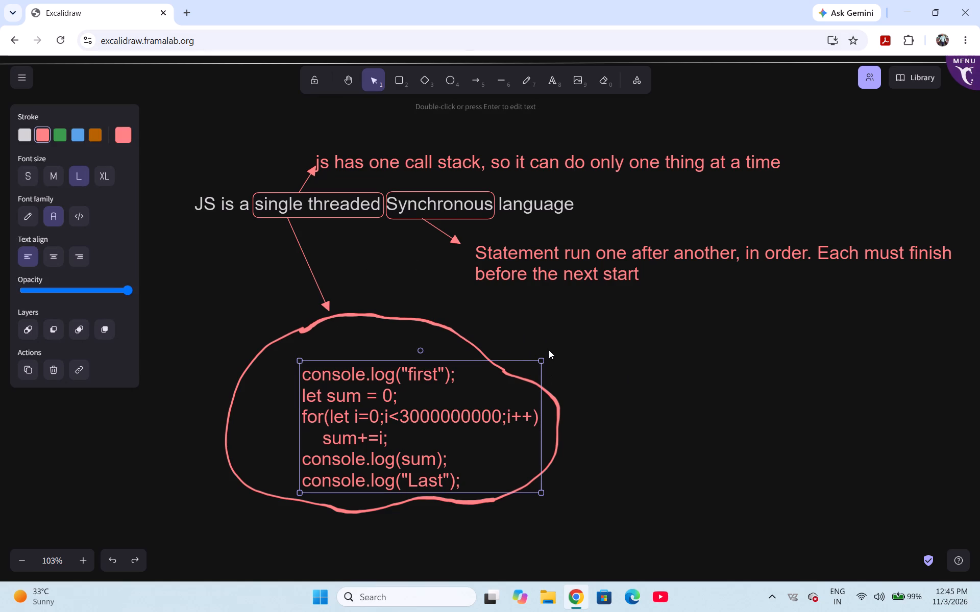
left_click_drag(540, 359, 485, 371)
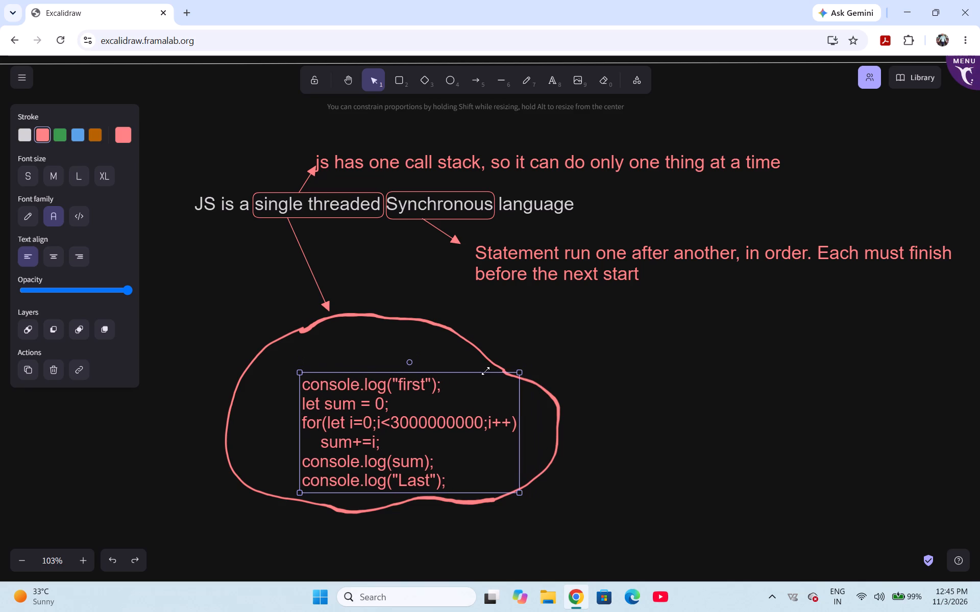
left_click_drag(485, 371, 341, 425)
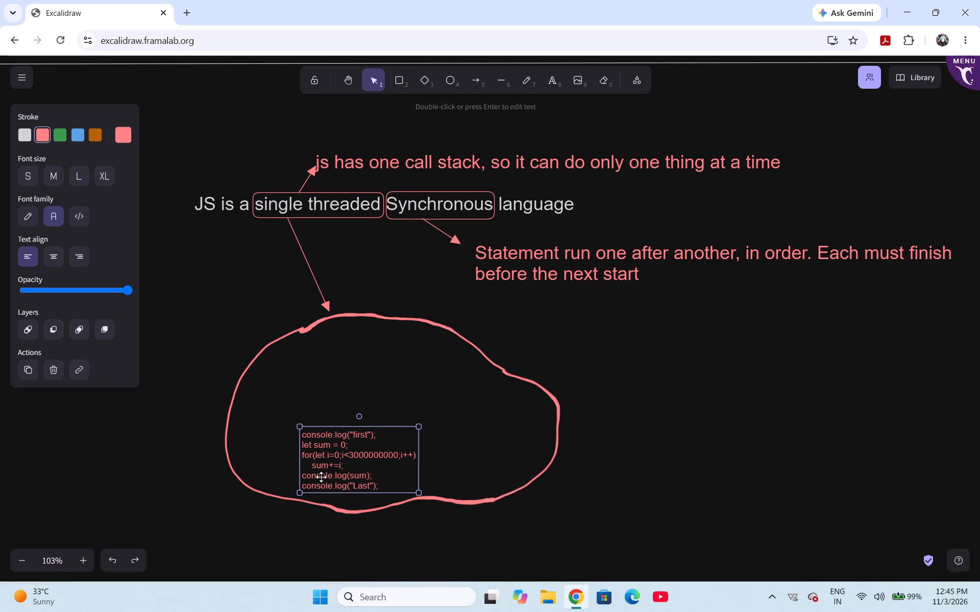
left_click_drag(321, 477, 302, 389)
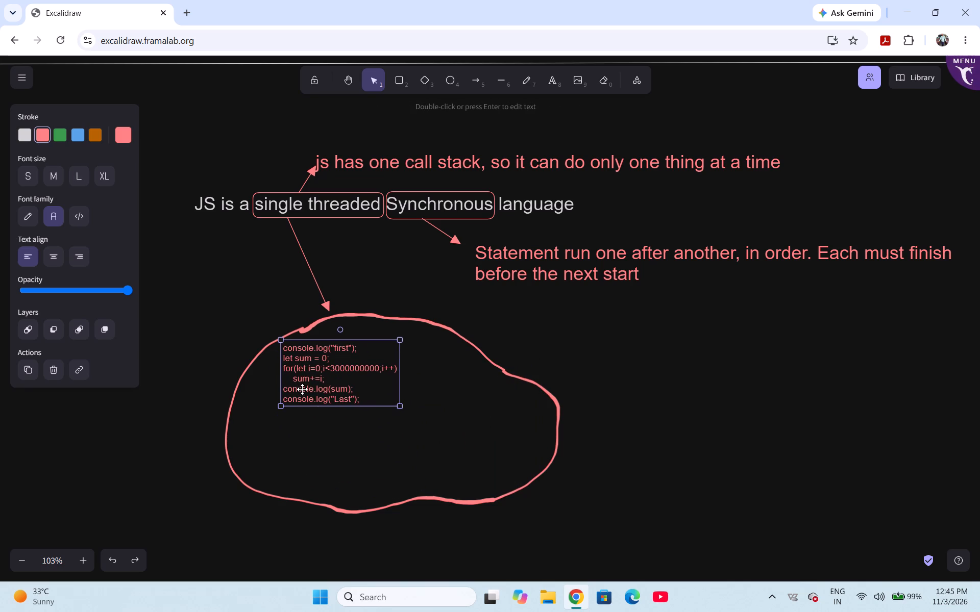
left_click_drag(302, 389, 236, 341)
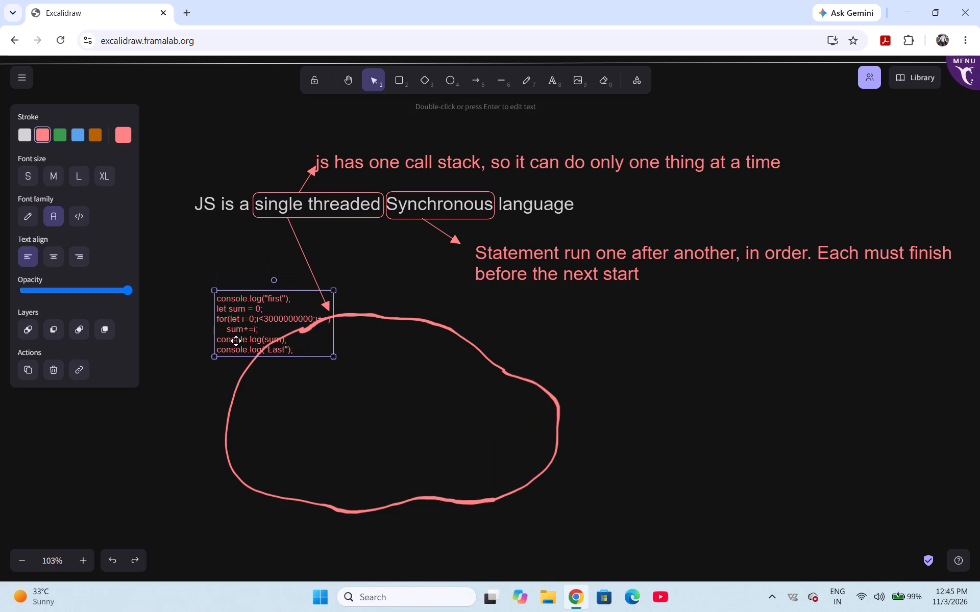
left_click(532, 374)
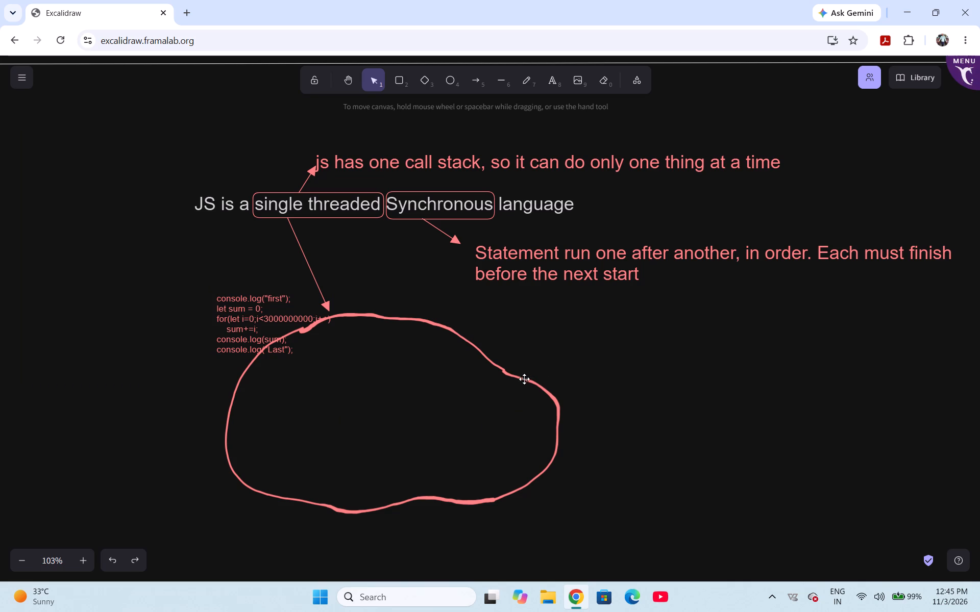
Move the right-hand curve of the freehand outline up and left, beside the shrunken code snippet.
left_click(522, 380)
left_click_drag(522, 380, 443, 349)
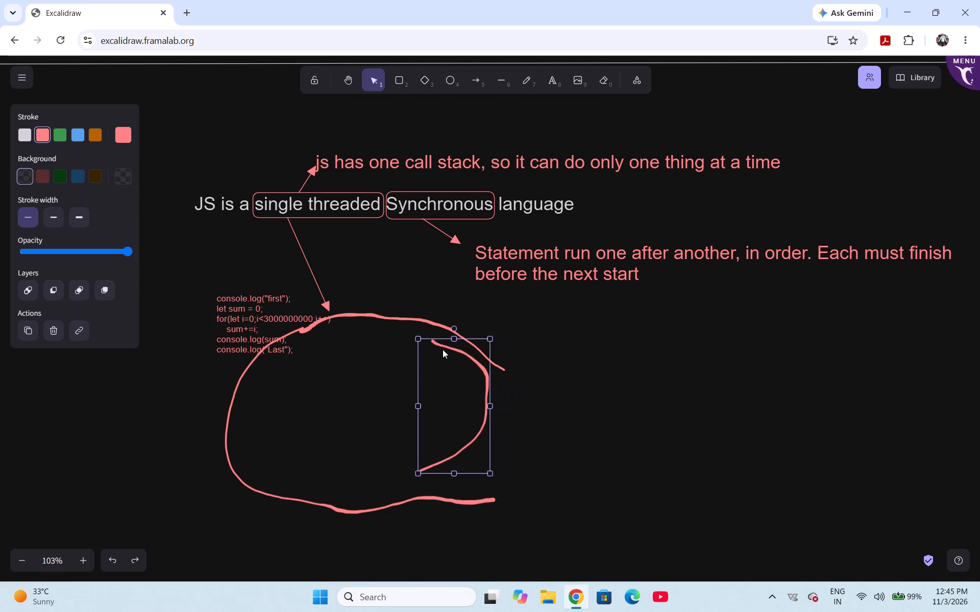
left_click_drag(443, 349, 351, 280)
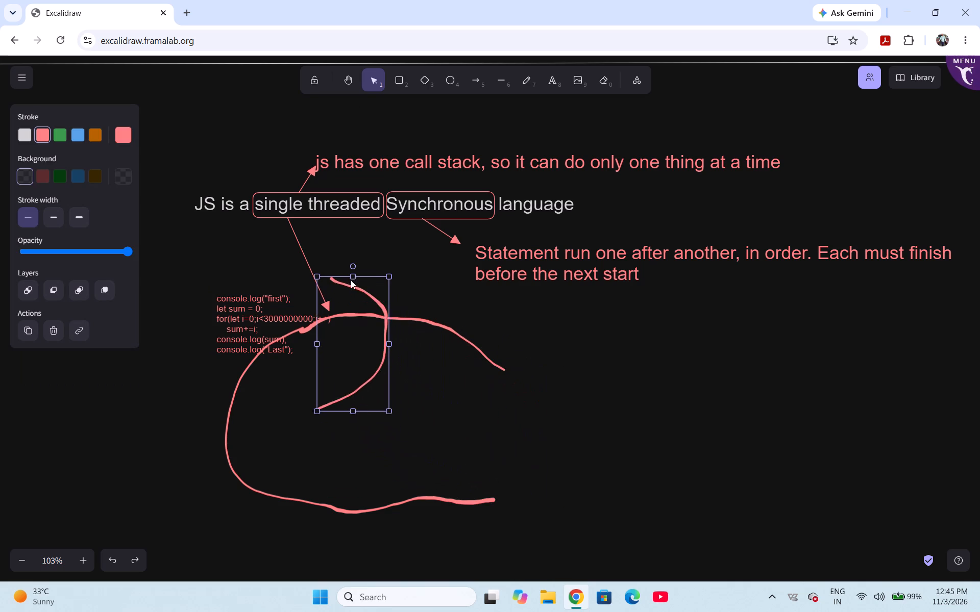
left_click_drag(351, 280, 342, 268)
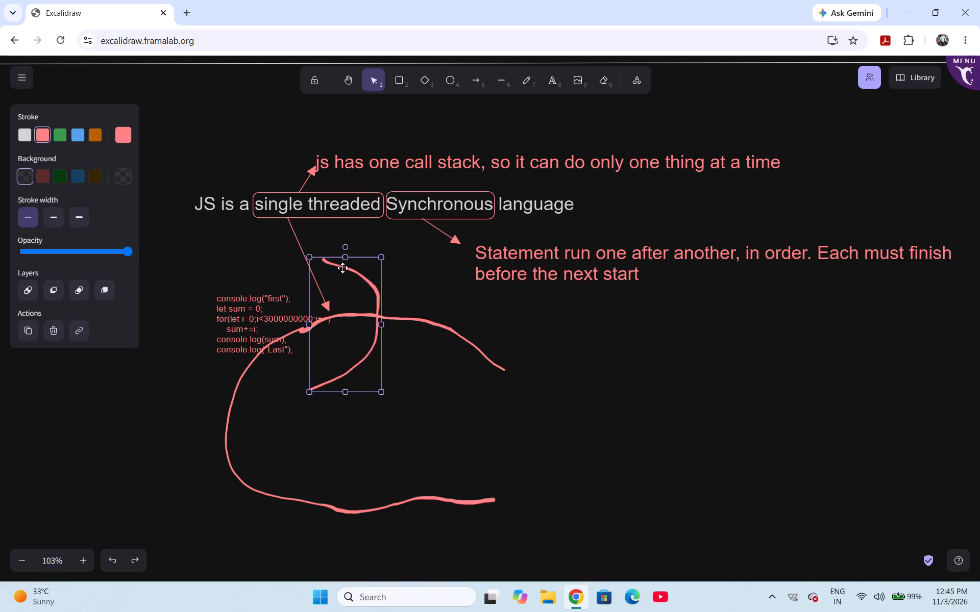
Shorten the lower arrow from the "single threaded" box and redirect its tip to just above the code snippet.
left_click(322, 296)
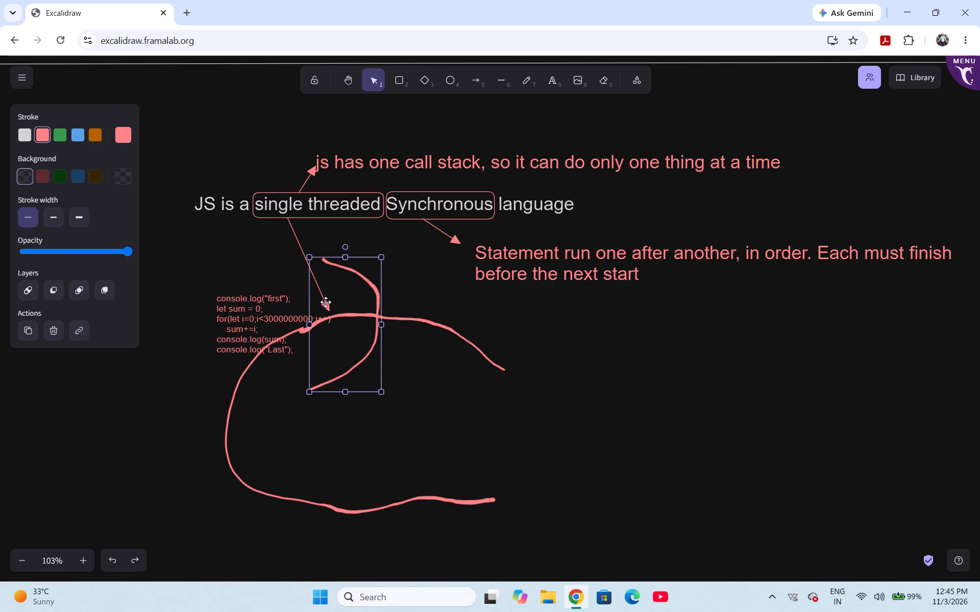
left_click(326, 303)
left_click(326, 303)
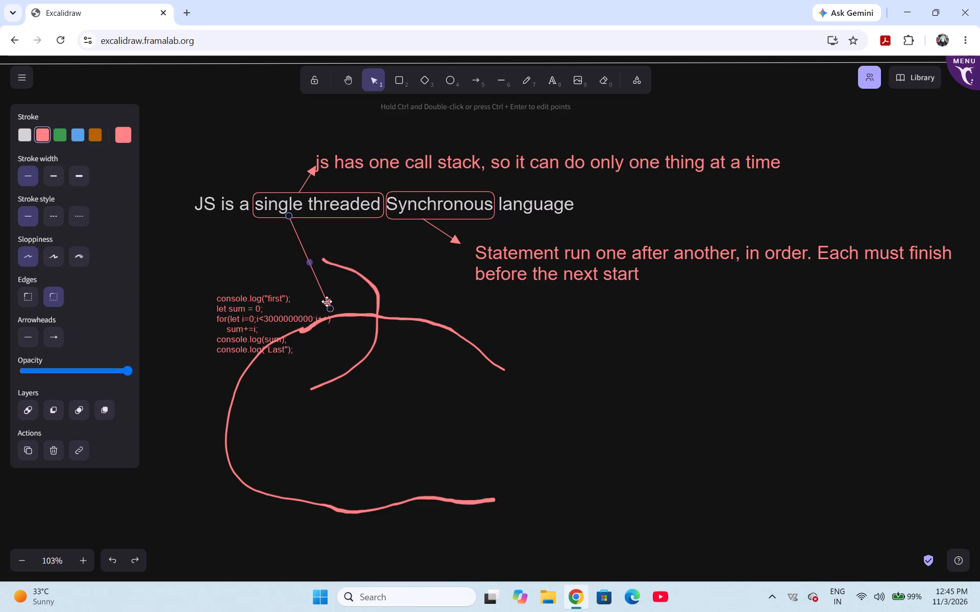
left_click_drag(332, 308, 304, 258)
left_click_drag(304, 258, 261, 252)
Shrink the top curve of the freehand outline to about 60% of its width and place it above the code snippet.
left_click(320, 319)
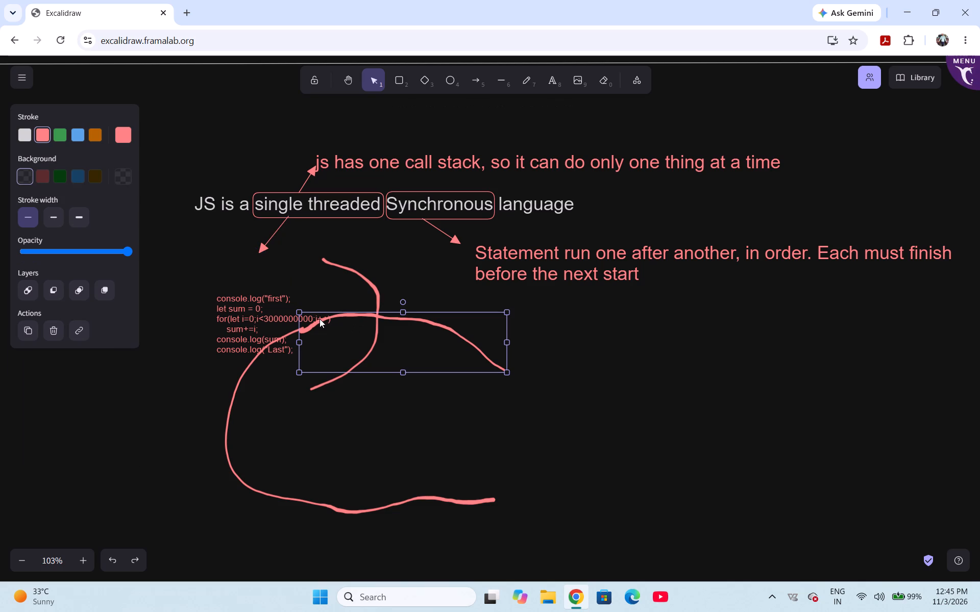
left_click_drag(320, 319, 165, 232)
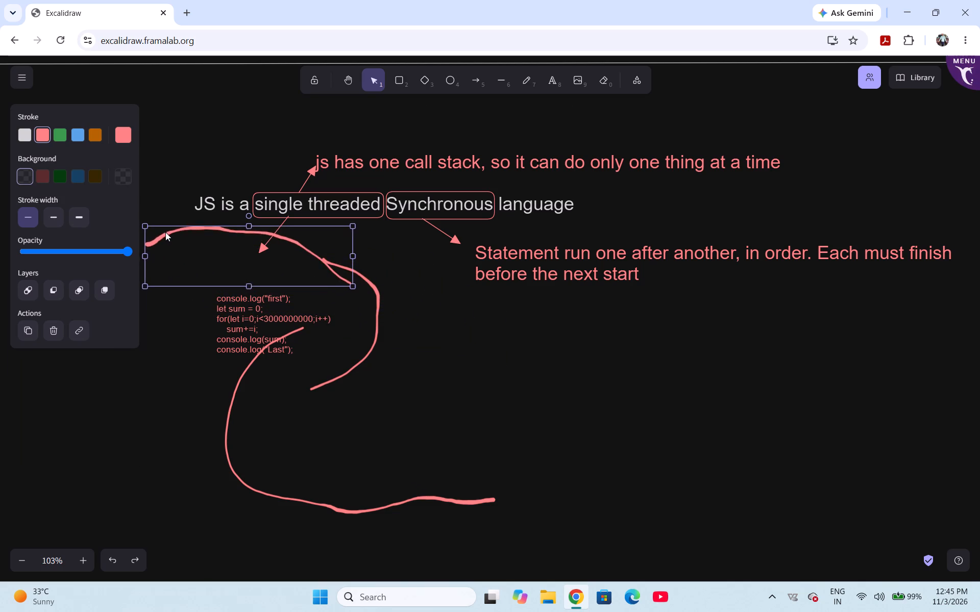
left_click_drag(165, 232, 431, 363)
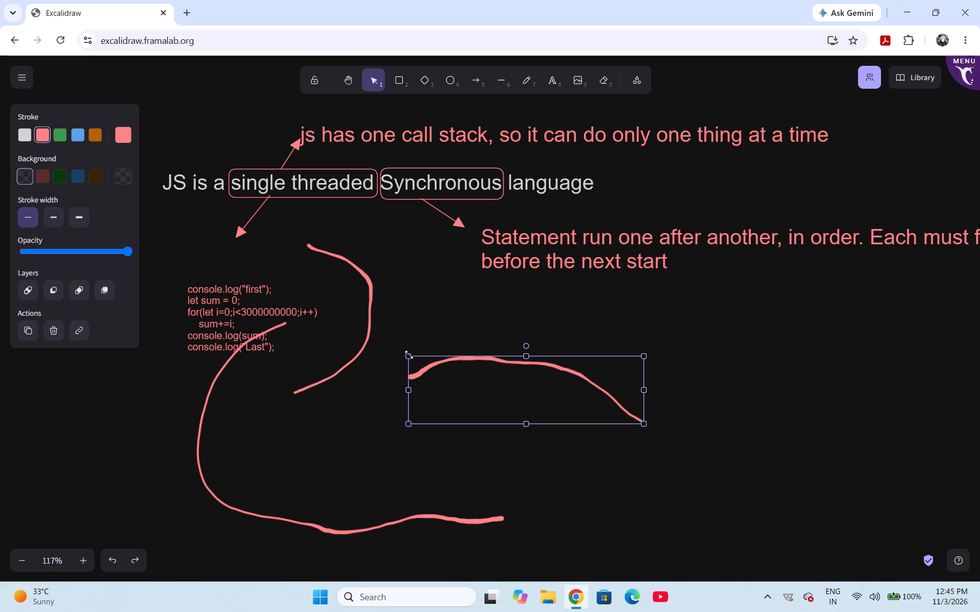
left_click_drag(408, 354, 503, 367)
left_click_drag(537, 378, 193, 233)
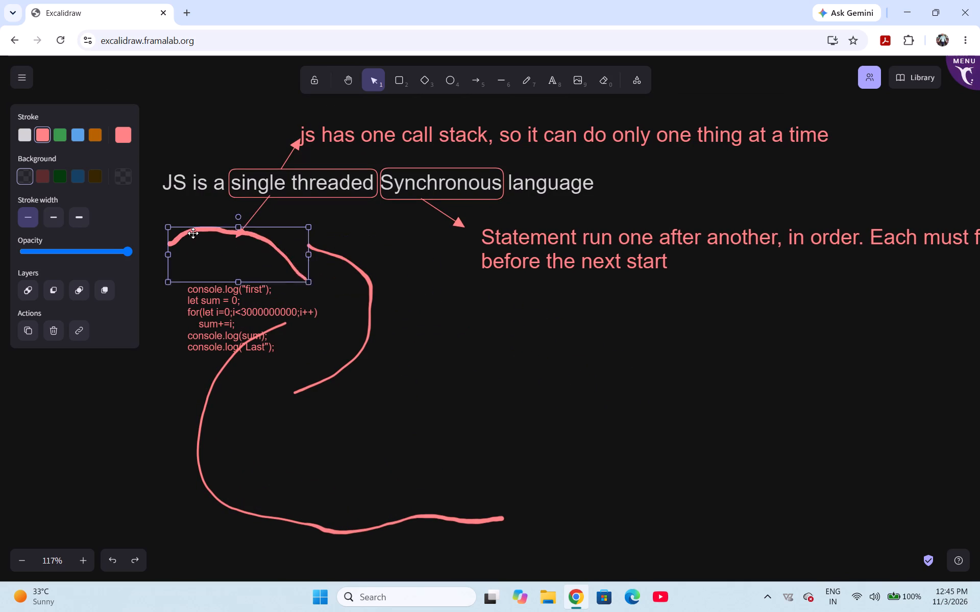
left_click_drag(193, 233, 195, 223)
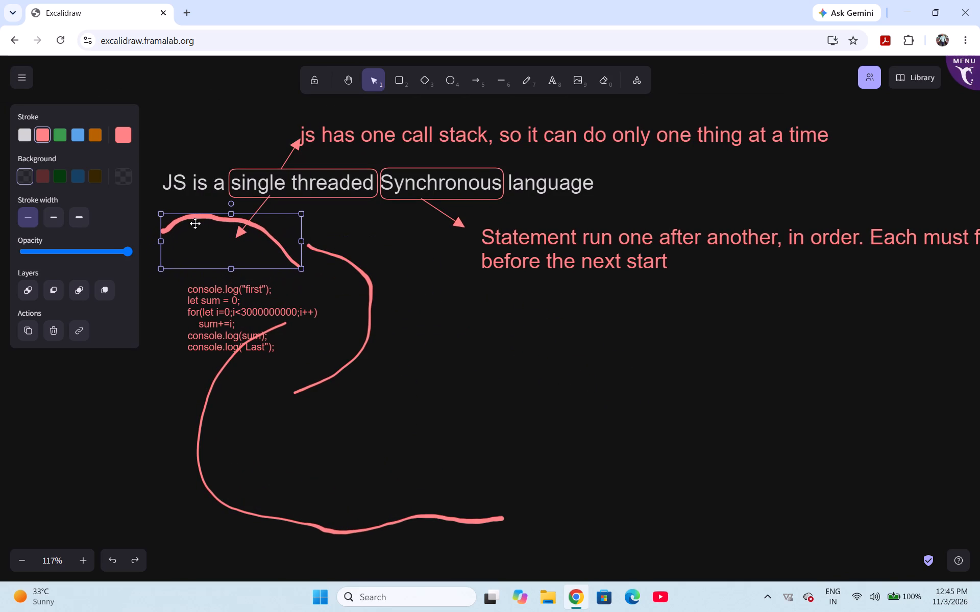
left_click_drag(195, 223, 195, 223)
Shrink the right-hand curve to about 70% of its height and join its upper end to the top curve.
left_click(374, 289)
left_click(374, 289)
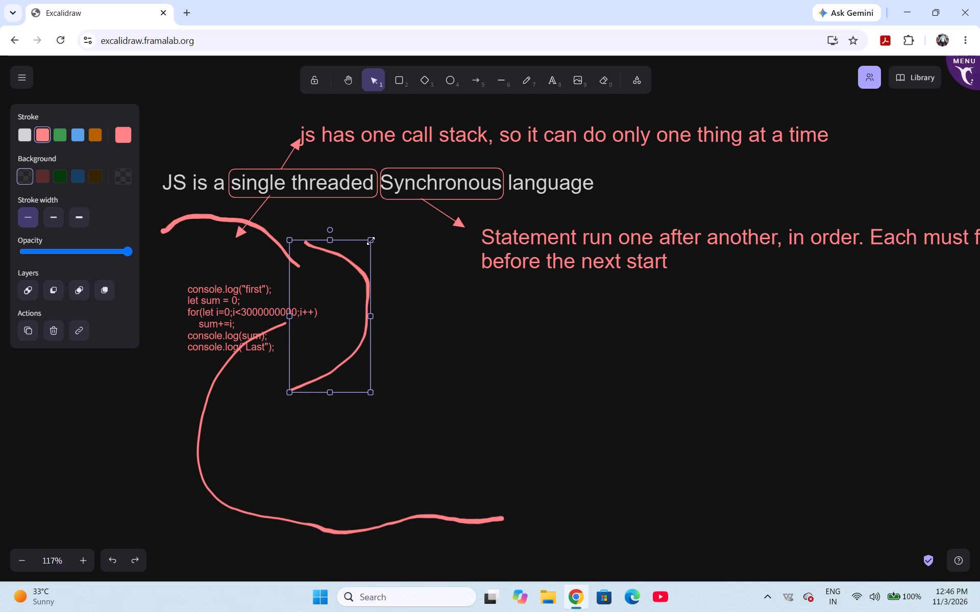
left_click_drag(371, 241, 361, 285)
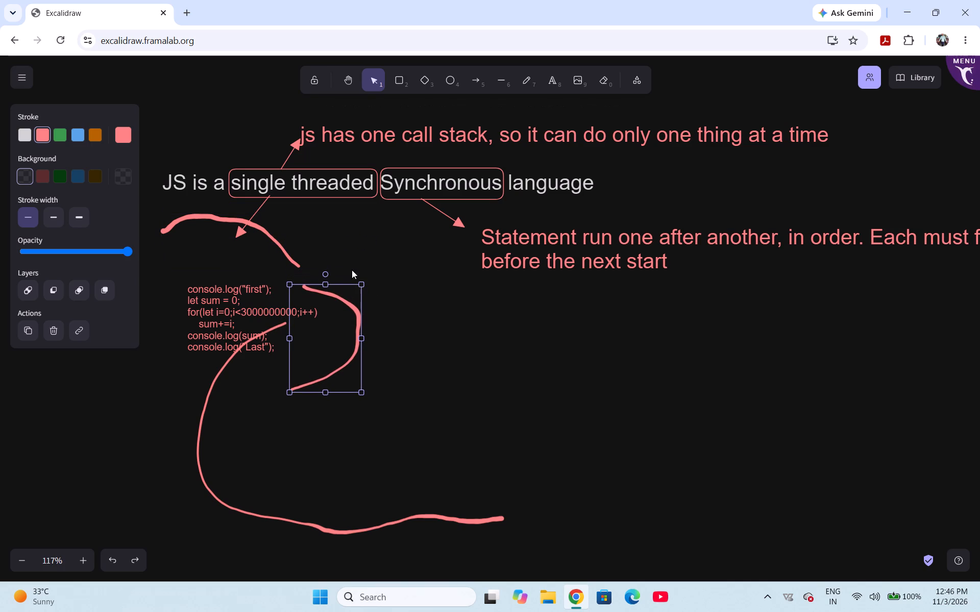
left_click_drag(355, 316, 349, 291)
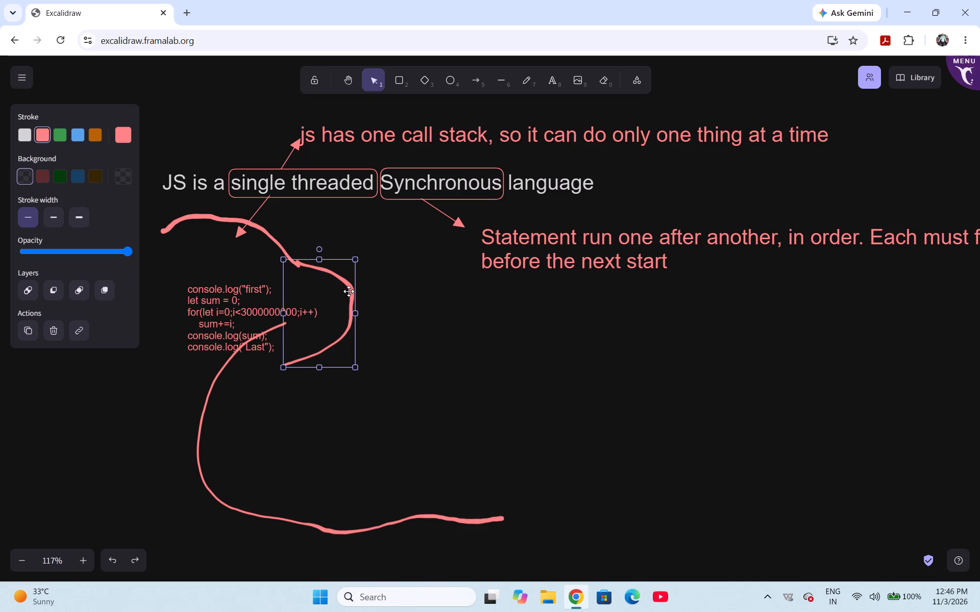
left_click_drag(349, 291, 347, 295)
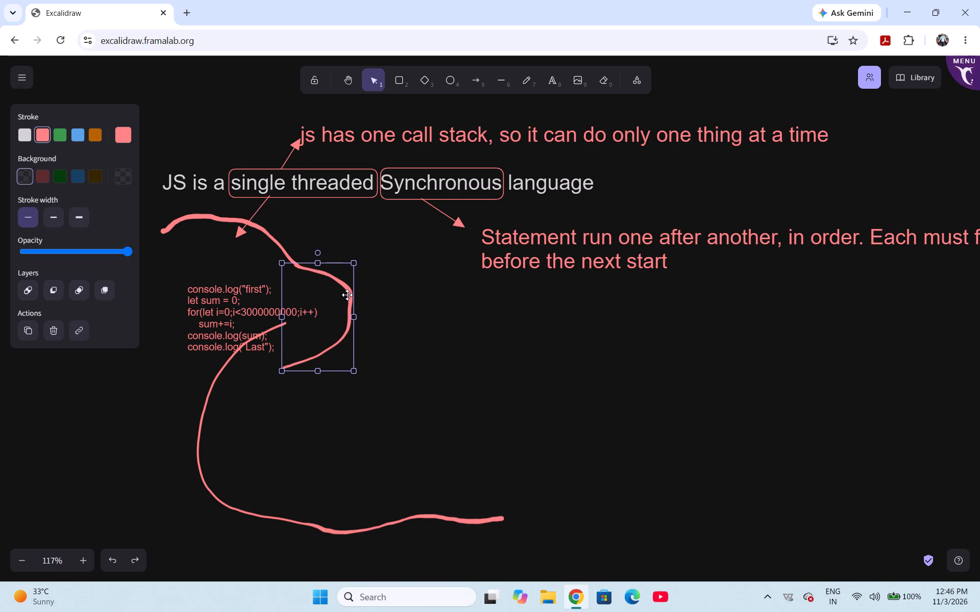
left_click(365, 357)
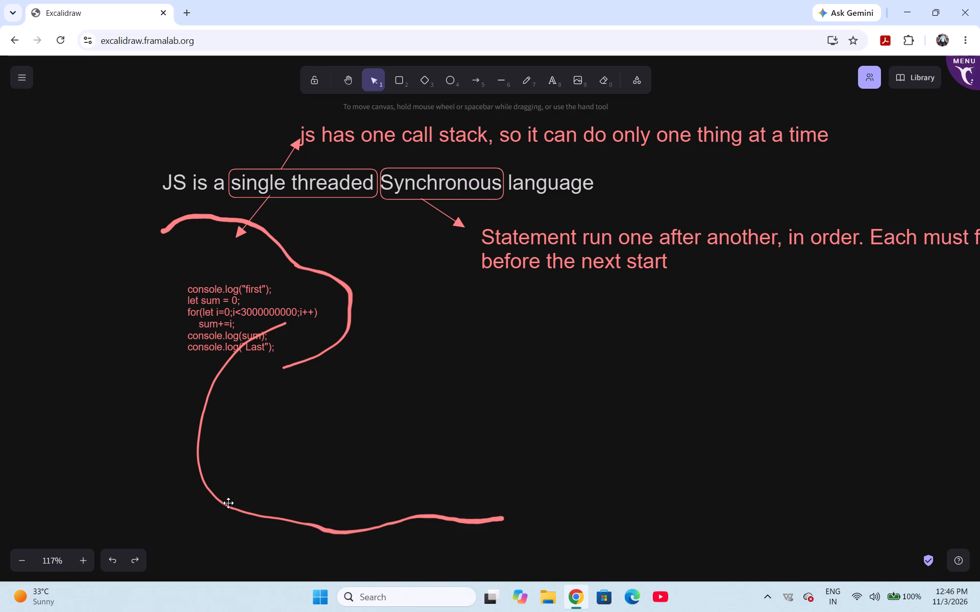
Shrink the lower-left curve to about two thirds and fit it against the other two curves, closing the outline around the code snippet.
left_click(232, 502)
left_click_drag(232, 502, 131, 448)
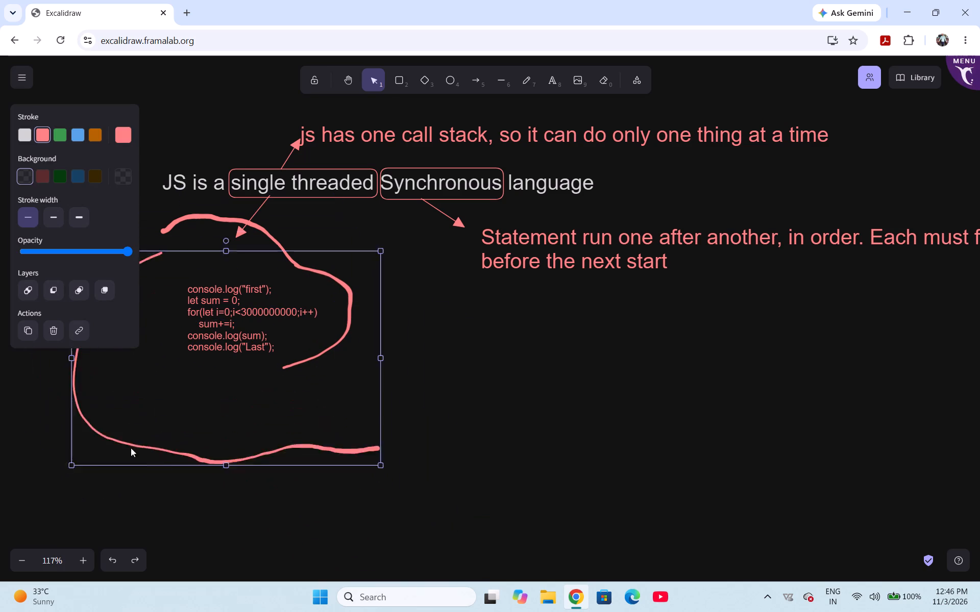
left_click_drag(131, 448, 240, 485)
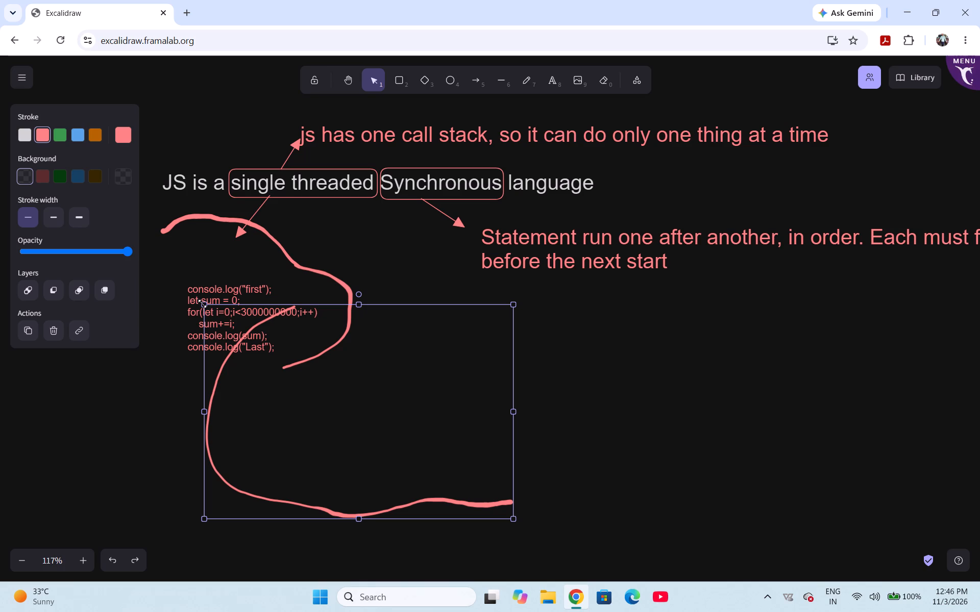
left_click_drag(202, 303, 312, 384)
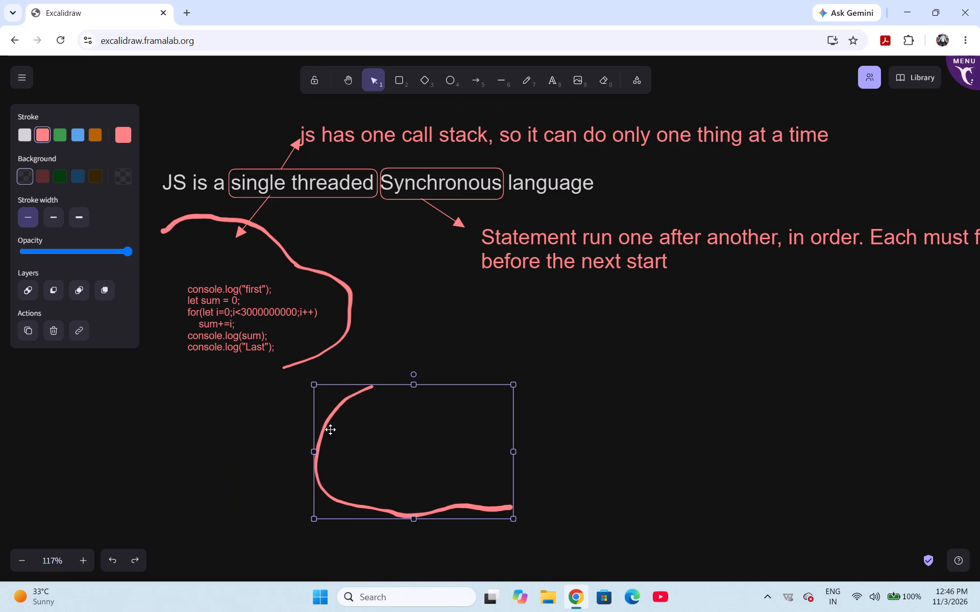
left_click_drag(357, 448, 147, 297)
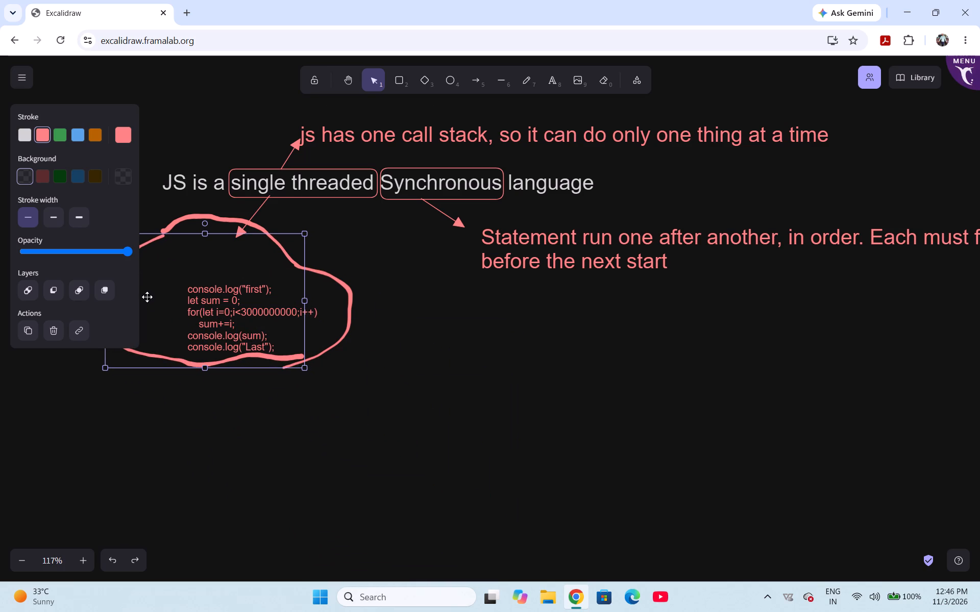
left_click_drag(147, 297, 147, 298)
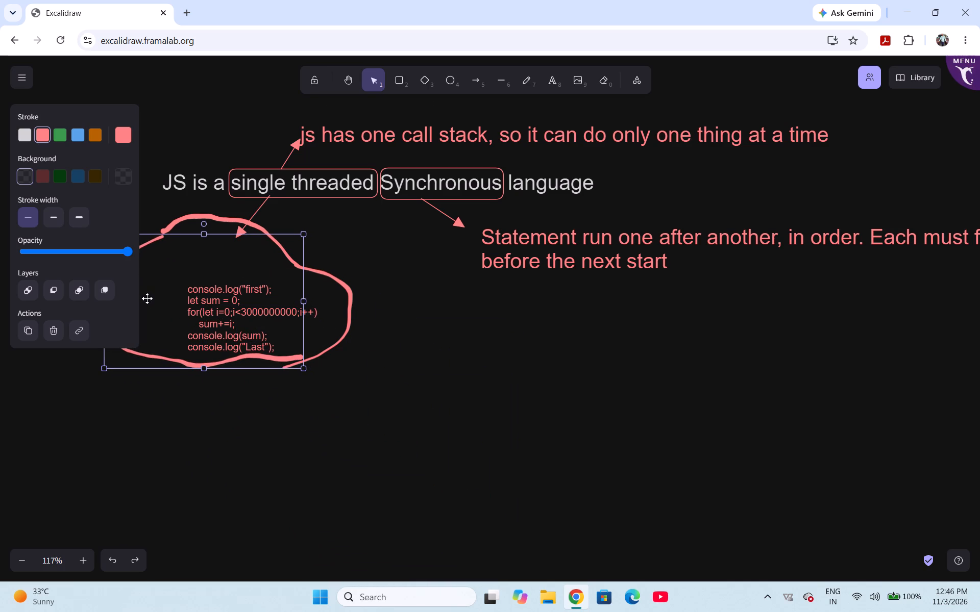
left_click_drag(147, 298, 140, 305)
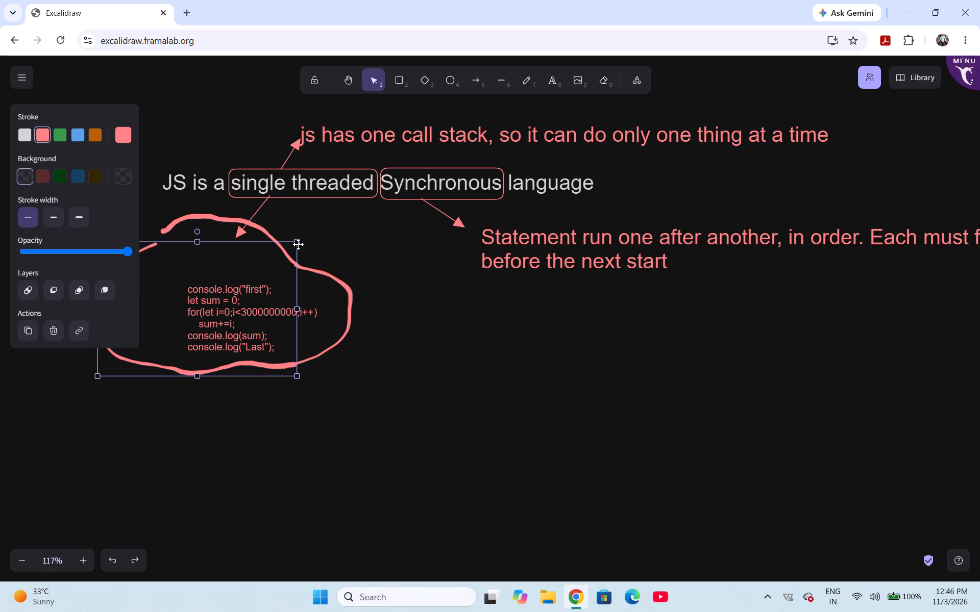
left_click_drag(298, 242, 298, 241)
left_click_drag(298, 241, 305, 229)
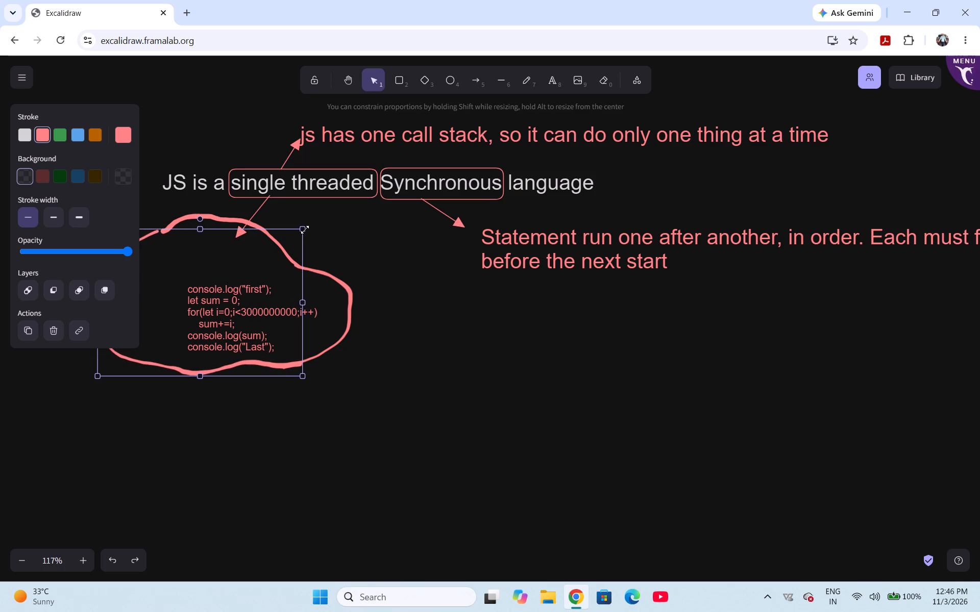
left_click_drag(305, 229, 307, 231)
left_click(280, 338)
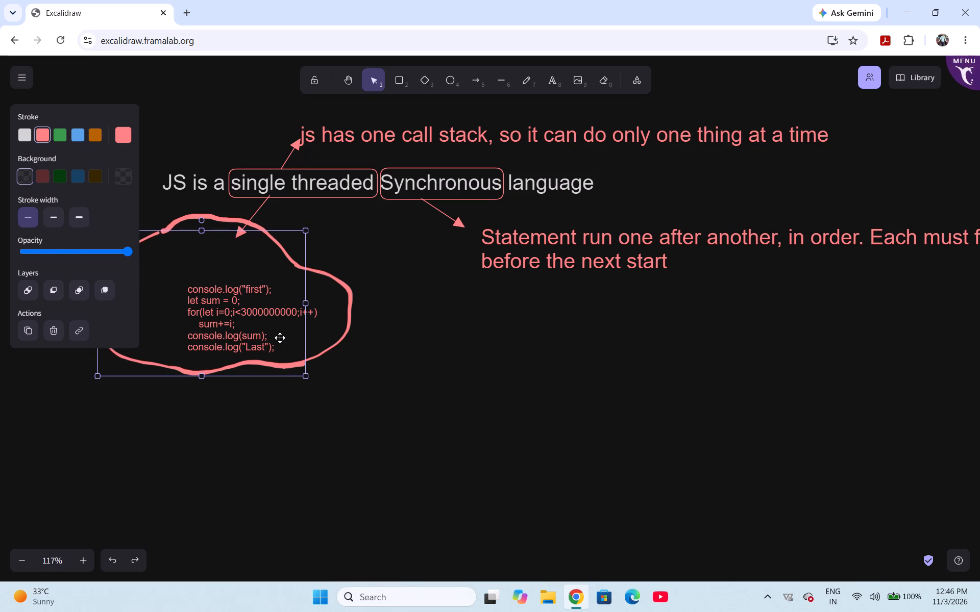
left_click(412, 358)
Move the code snippet up and left, inside the closed freehand outline.
left_click(223, 315)
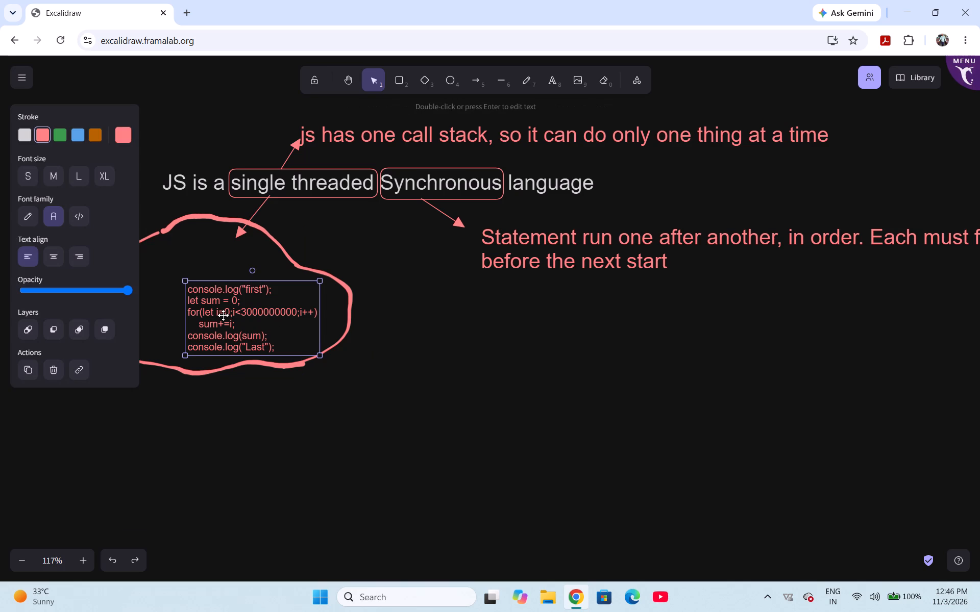
left_click_drag(223, 315, 186, 292)
left_click(340, 359)
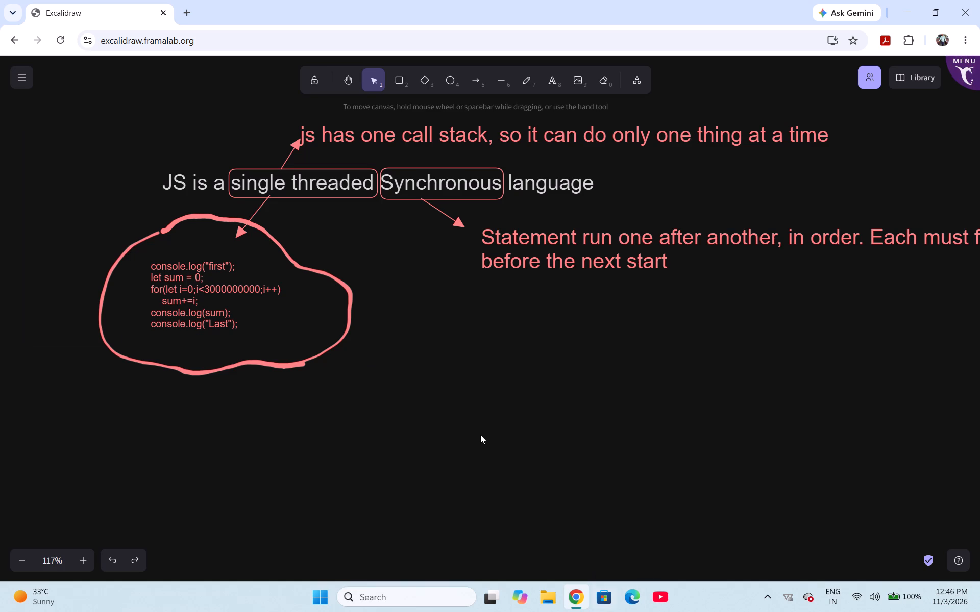
Open a new browser tab and bring up its developer console.
left_click(184, 7)
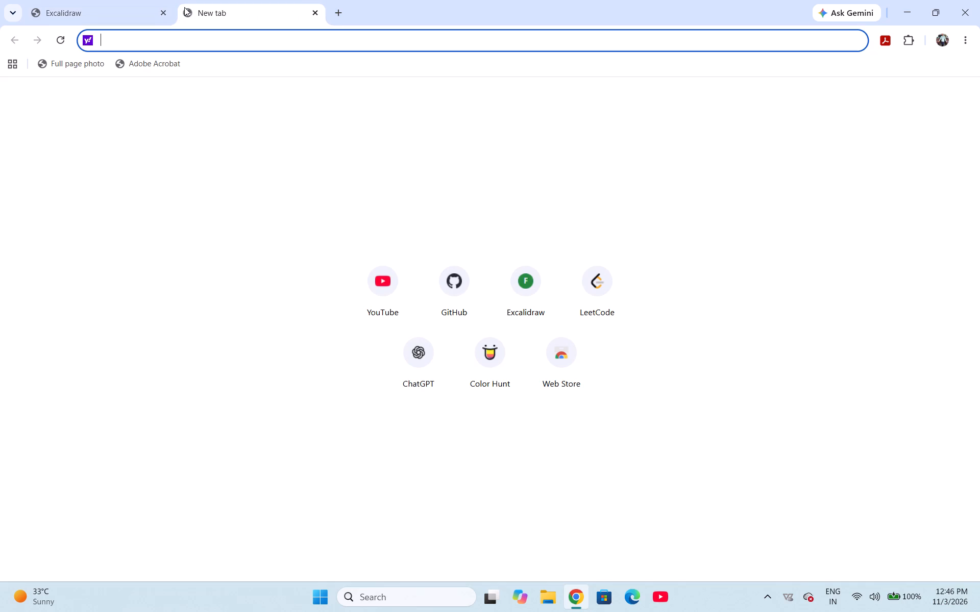
left_click(226, 40)
right_click(407, 173)
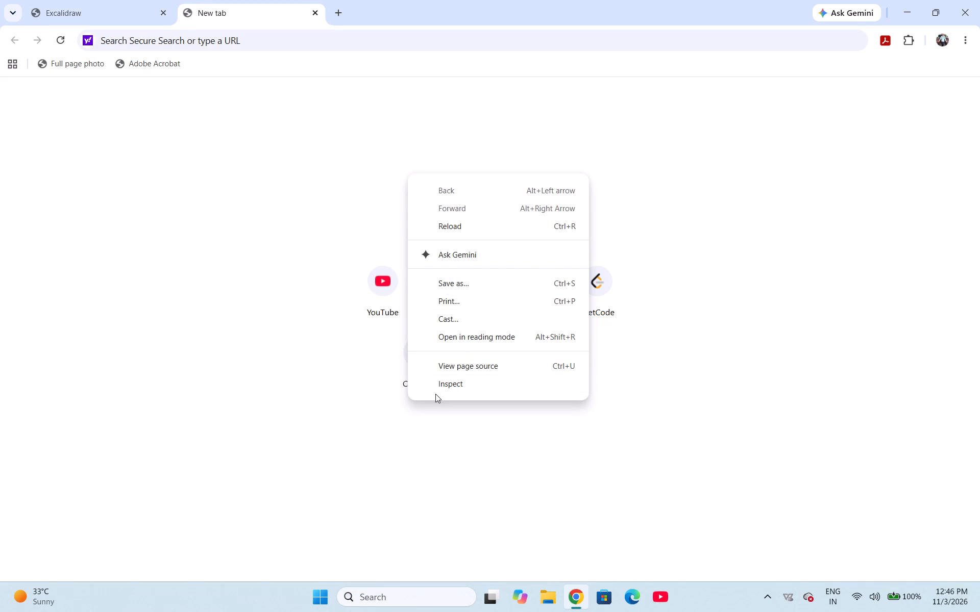
left_click(457, 388)
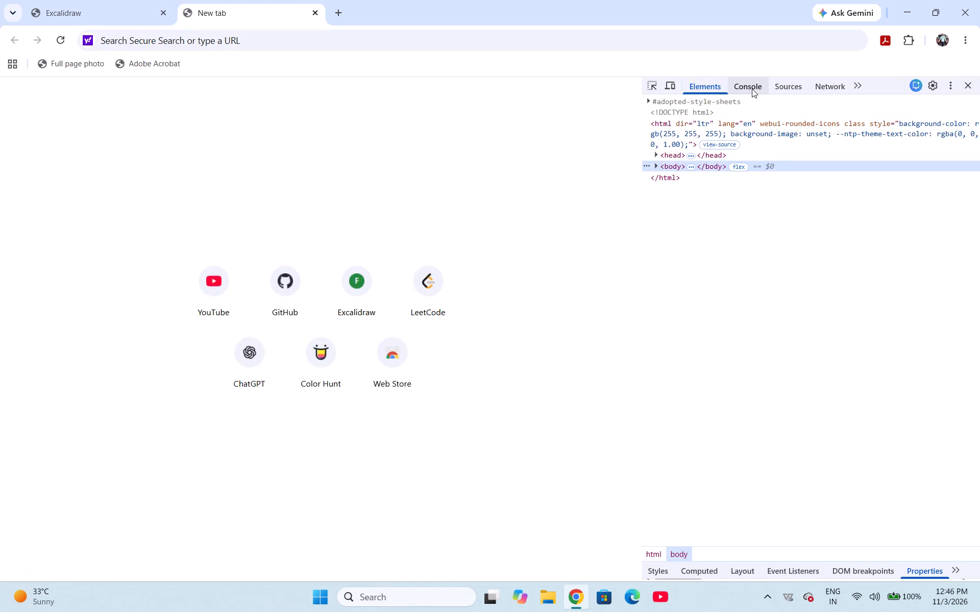
left_click(752, 89)
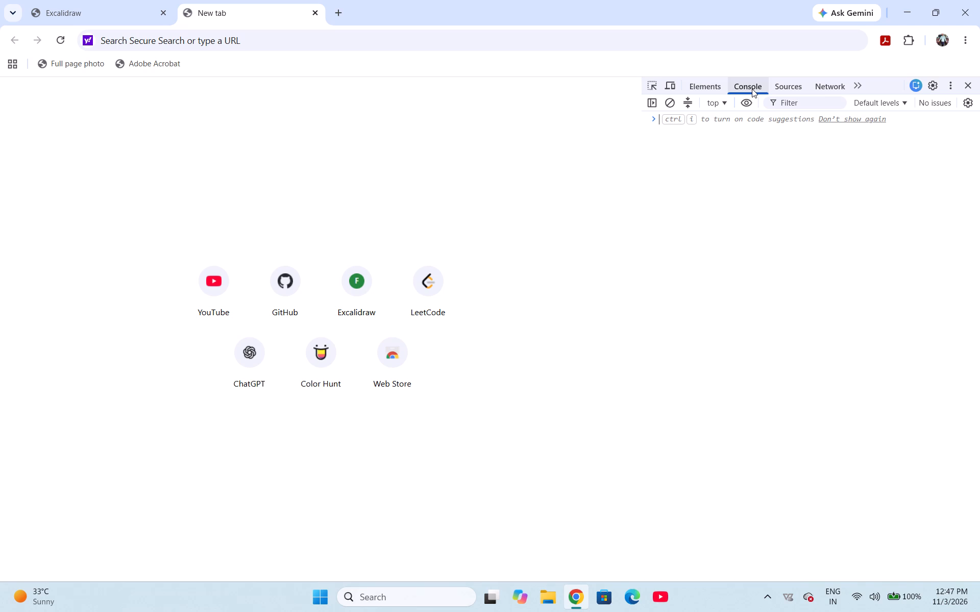
Enter console.log("Hello Ji"); as the first line of a multi-line console snippet, without running it.
type("consolo")
key("BackSpace")
type("e.log(")
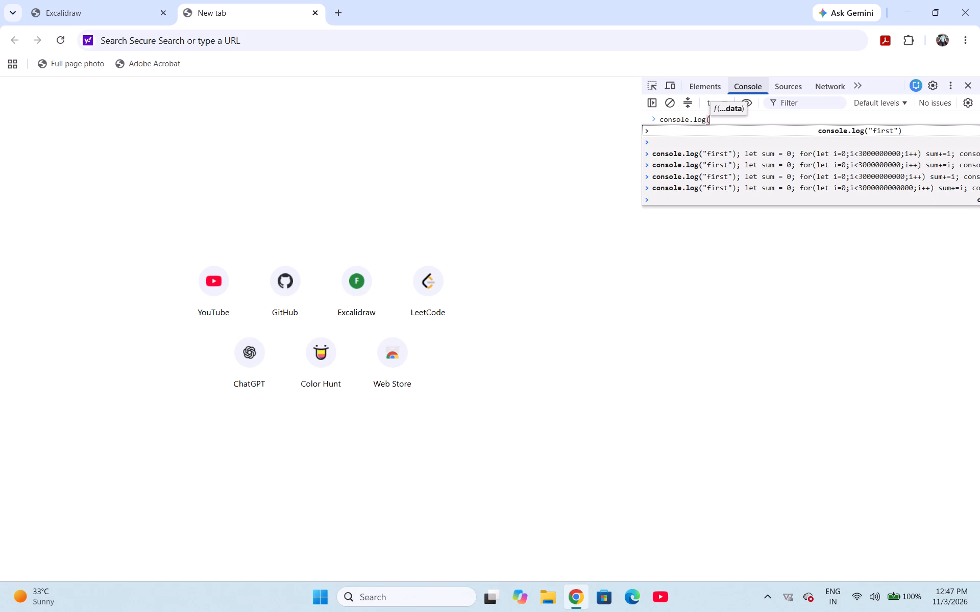
type("he")
key("BackSpace")
key("BackSpace")
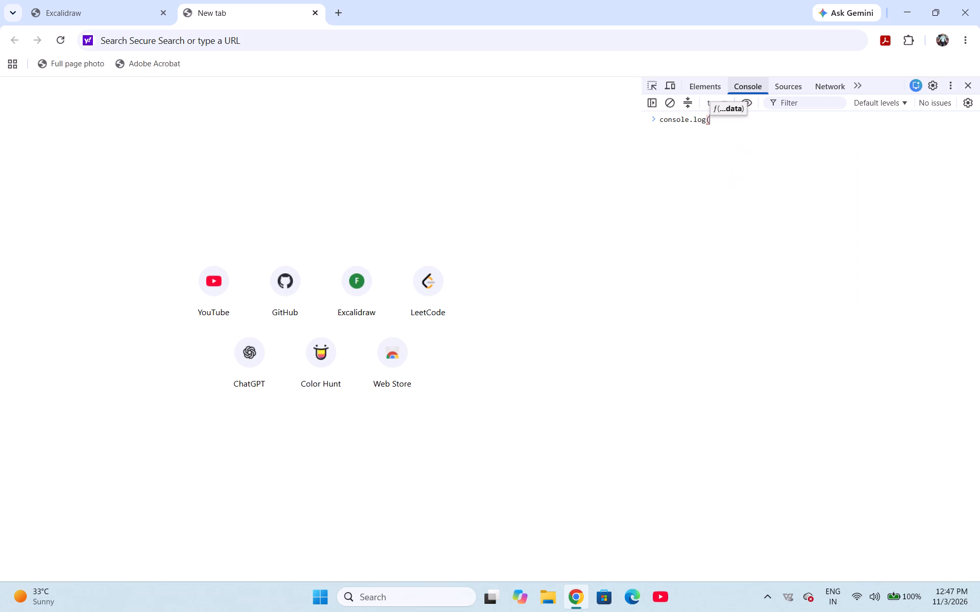
type("\"Hello Ji")
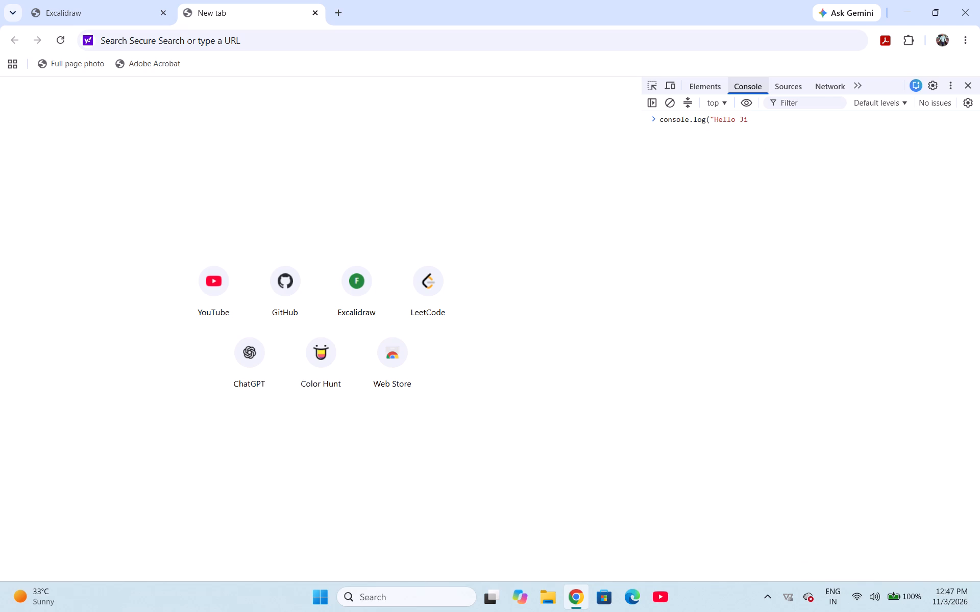
key("shift+quotedbl")
key("shift+parenright")
key("semicolon")
key("shift+Return")
Begin a setTimeout call with an empty-parameter arrow function, setTimeout(()=> {, below the Hello Ji line, without running it.
key("shift+Return")
type("set")
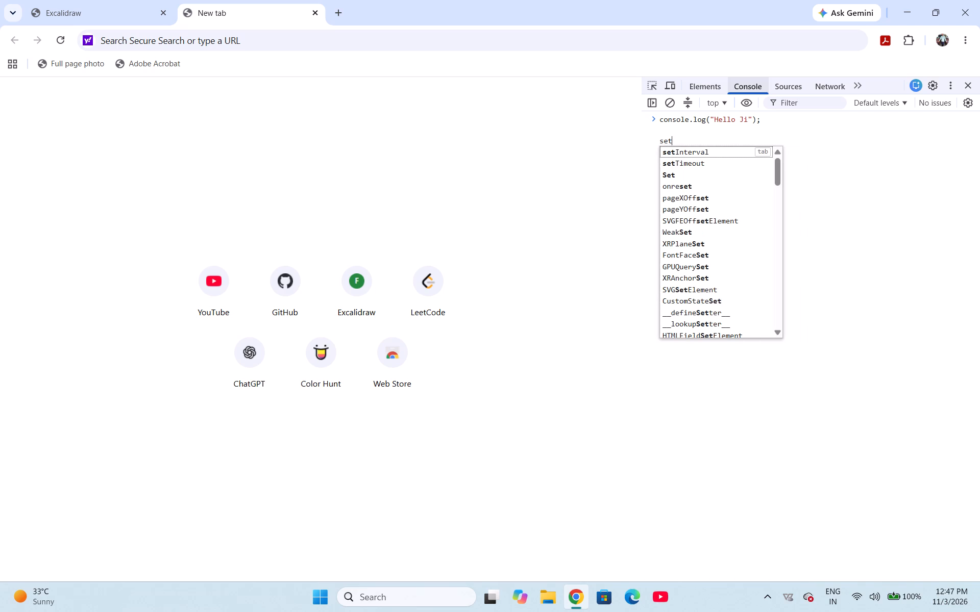
left_click(742, 167)
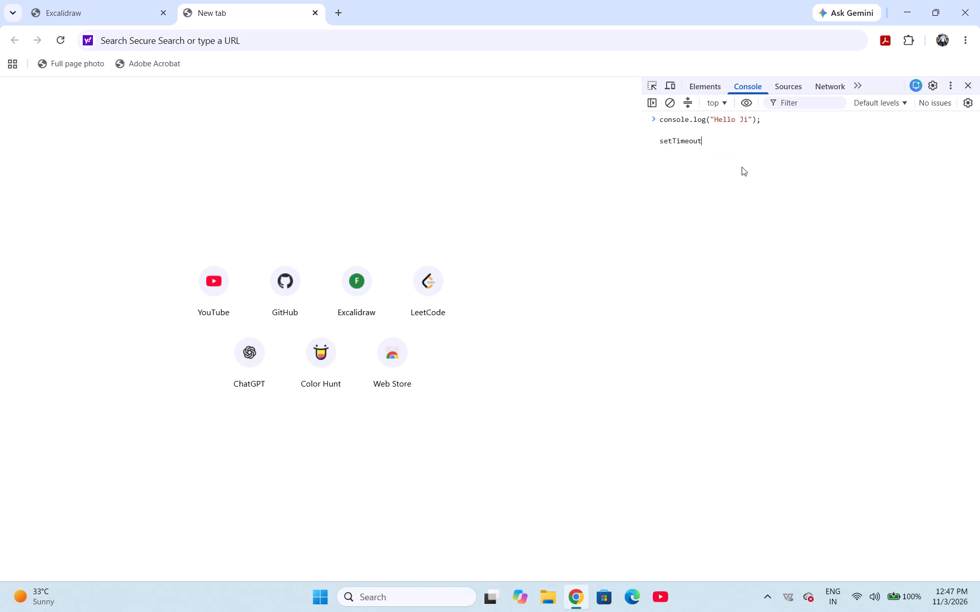
type("()")
key("BackSpace")
key("BackSpace")
key("shift+parenleft")
type("()")
type("=>")
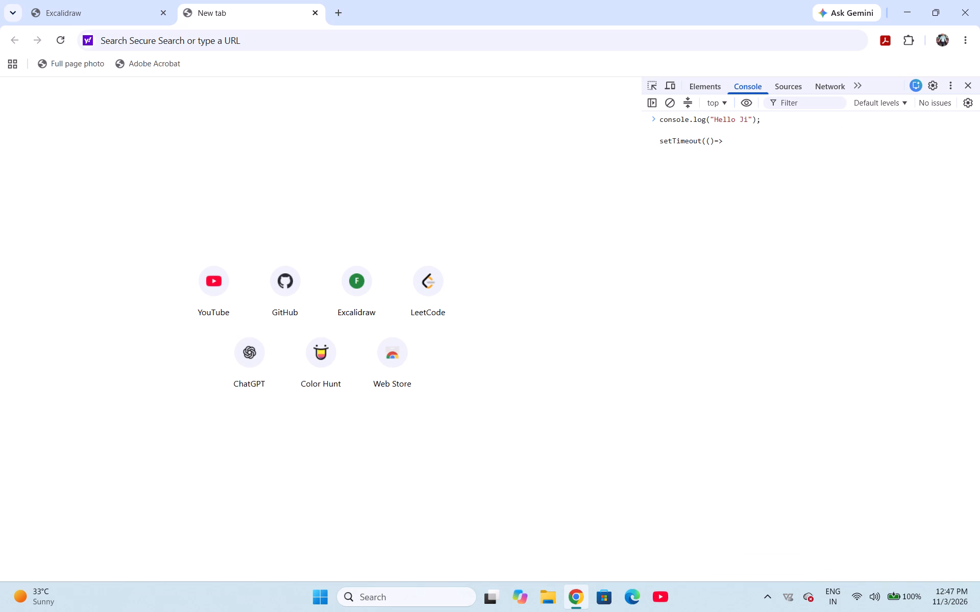
key("space")
type("{")
key("shift+Return")
Add console.log("Time Out Executed"); as the body of the setTimeout callback.
type("consol")
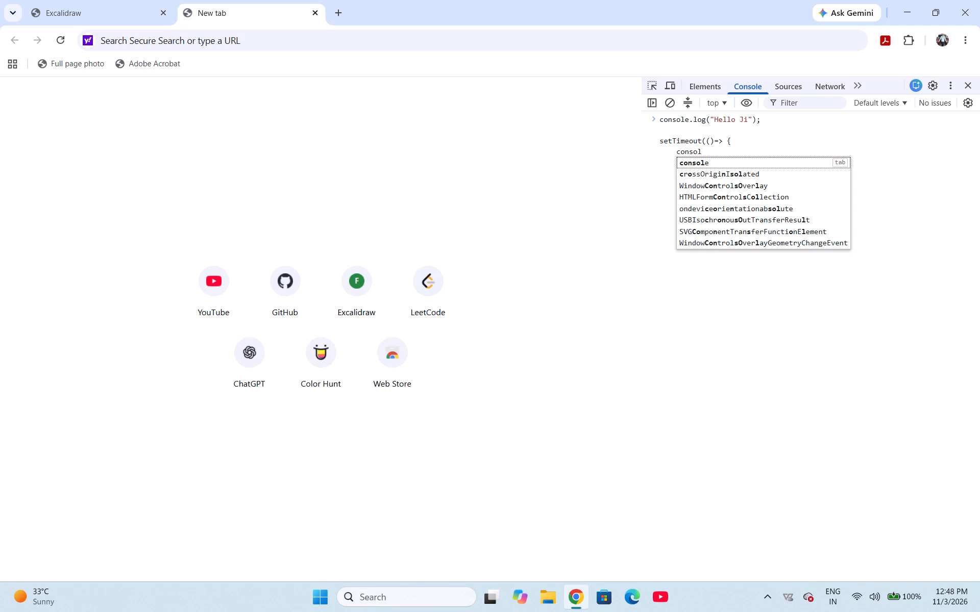
type("el")
key("BackSpace")
type(".log(")
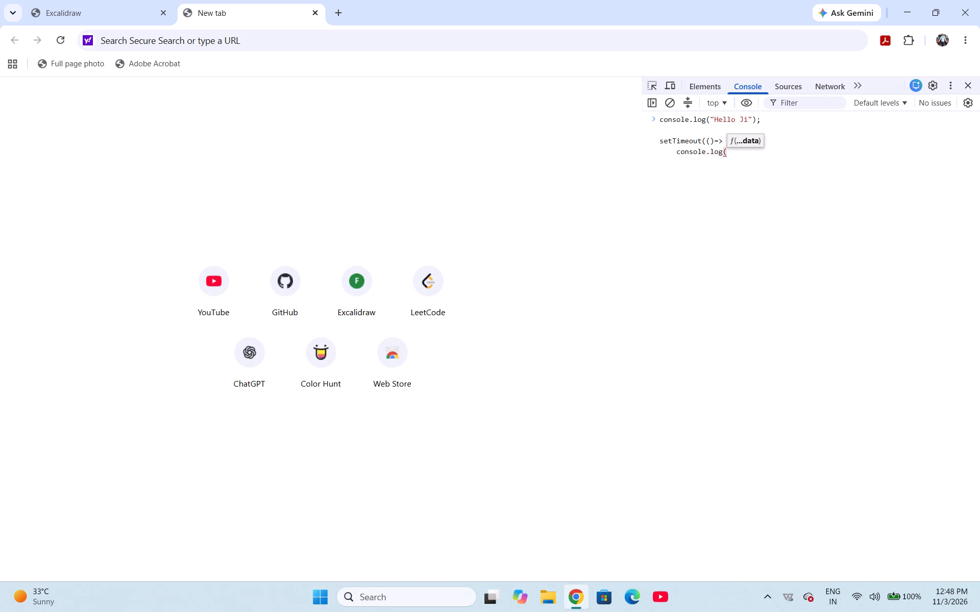
key("shift+colon")
key("shift+BackSpace")
key("shift+quotedbl")
type("TimeOut")
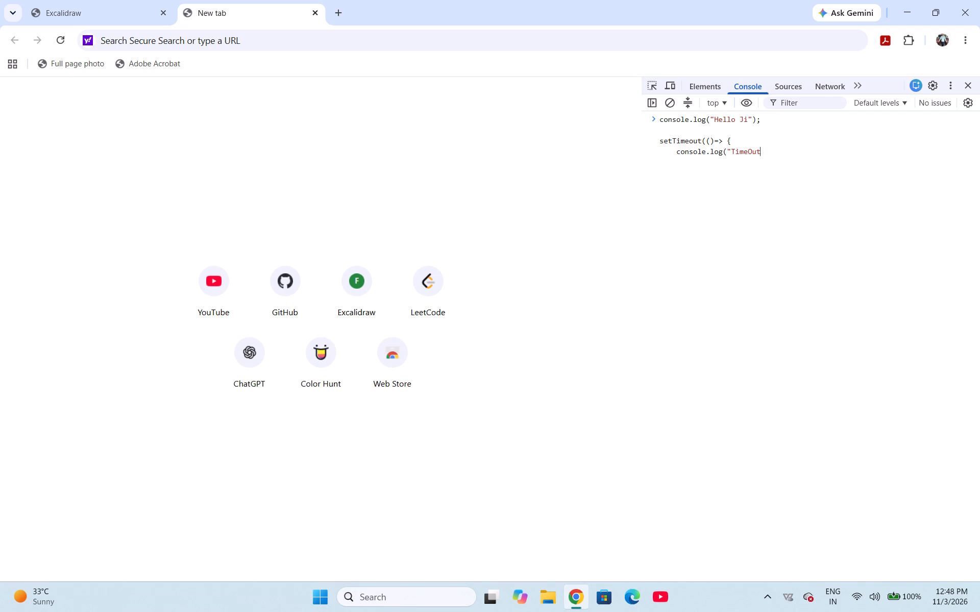
key("BackSpace")
key("BackSpace")
key("BackSpace")
key("space")
type("Out Executed")
type("\"):")
key("BackSpace")
key("semicolon")
Close the setTimeout callback on its own line with a 5000 ms delay and run the snippet.
key("shift+Return")
key("BackSpace")
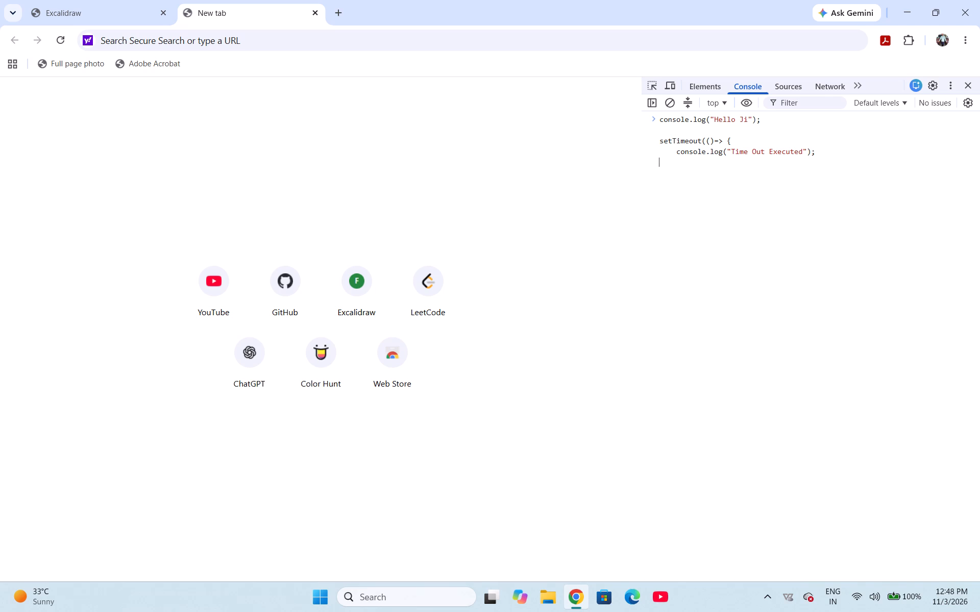
key("shift+braceright")
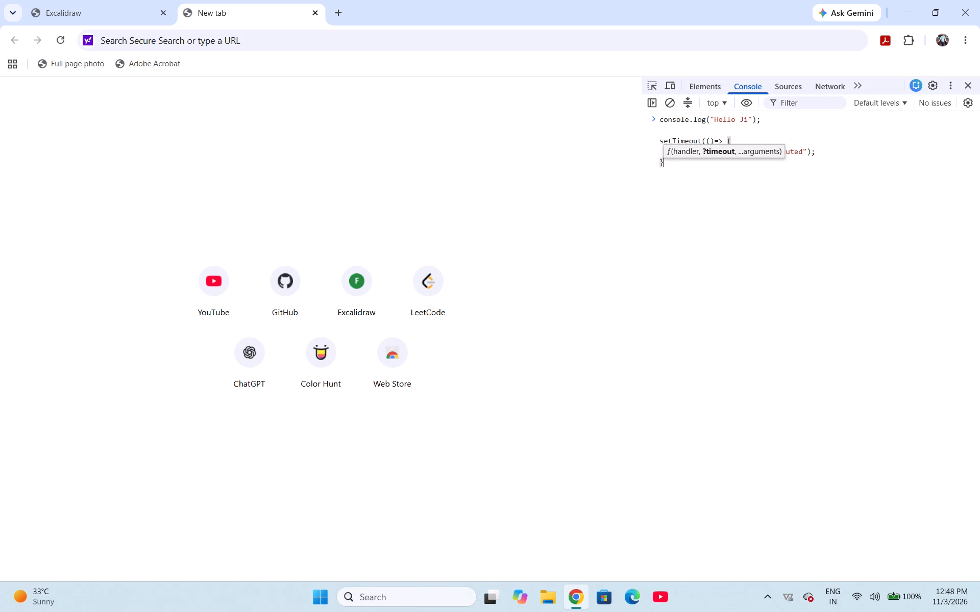
key("comma")
type("50000")
key("BackSpace")
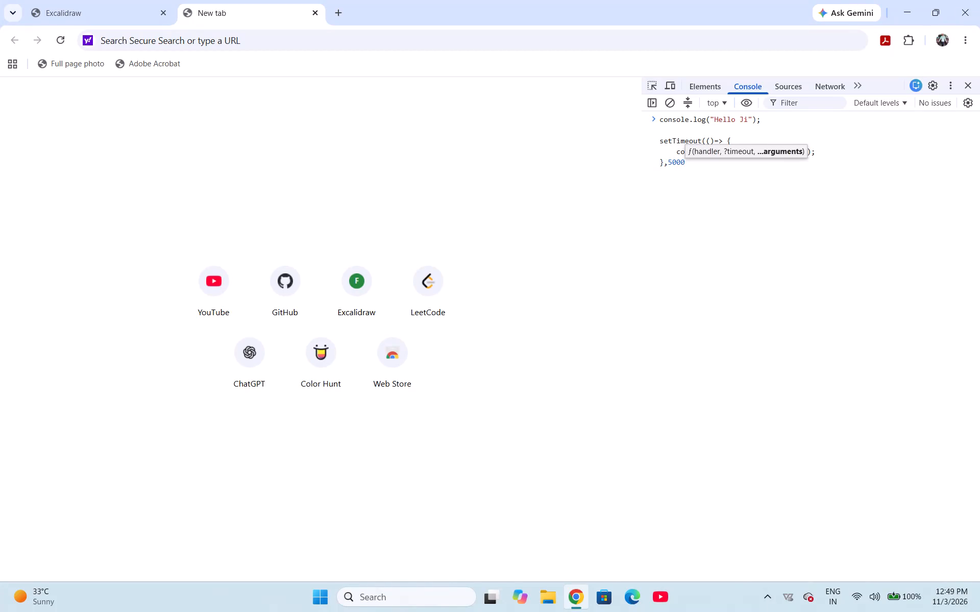
key("shift+parenright")
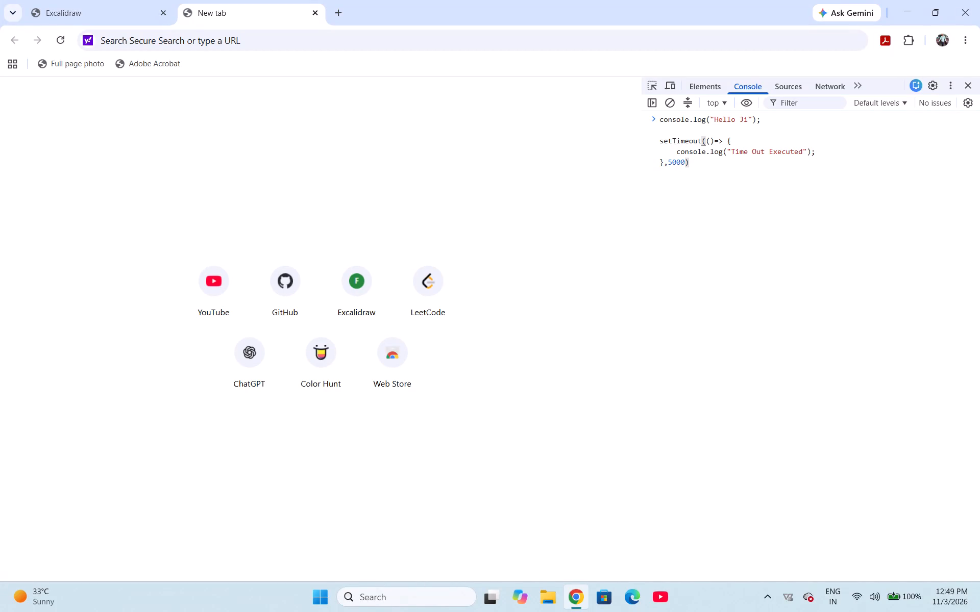
key("semicolon")
key("Return")
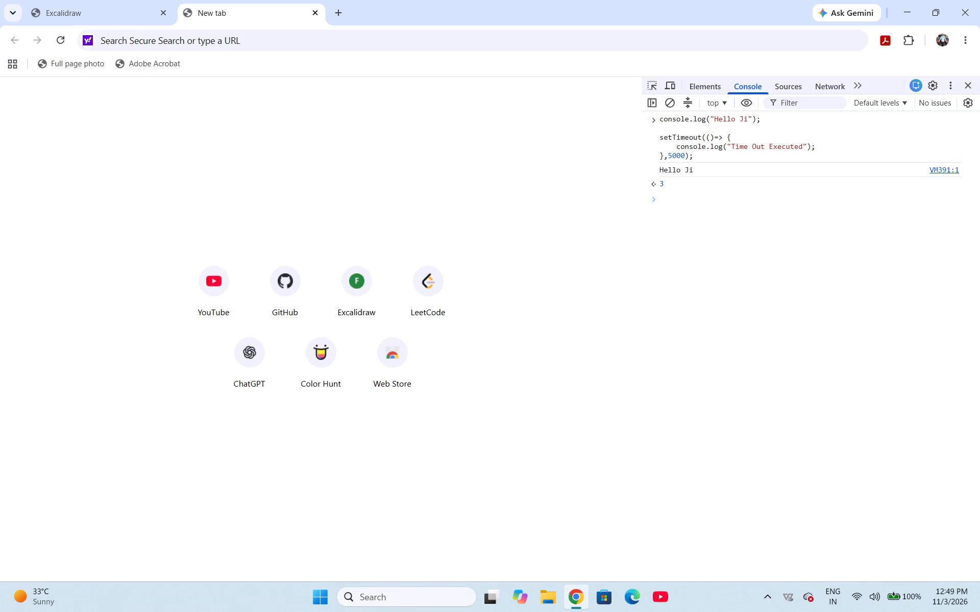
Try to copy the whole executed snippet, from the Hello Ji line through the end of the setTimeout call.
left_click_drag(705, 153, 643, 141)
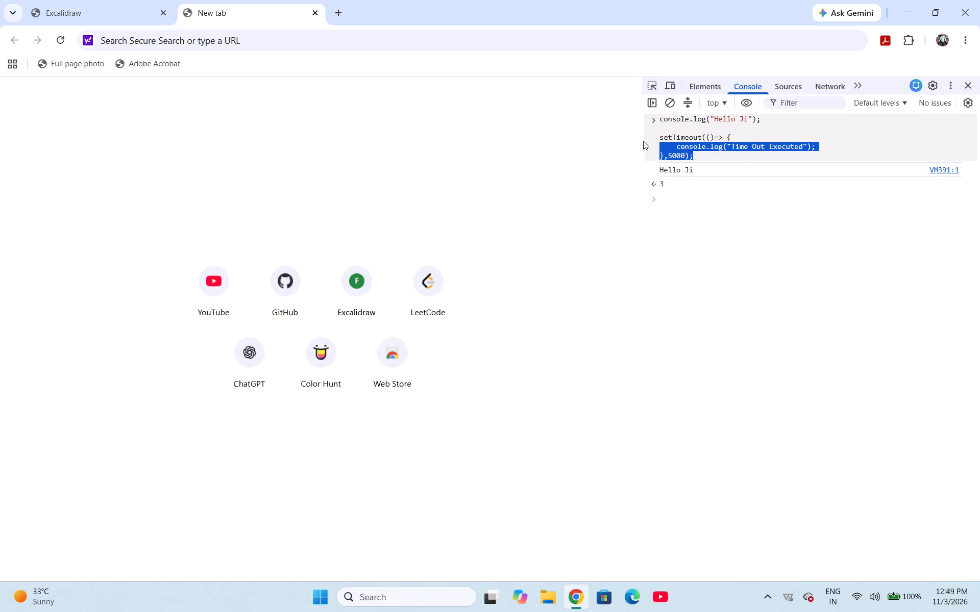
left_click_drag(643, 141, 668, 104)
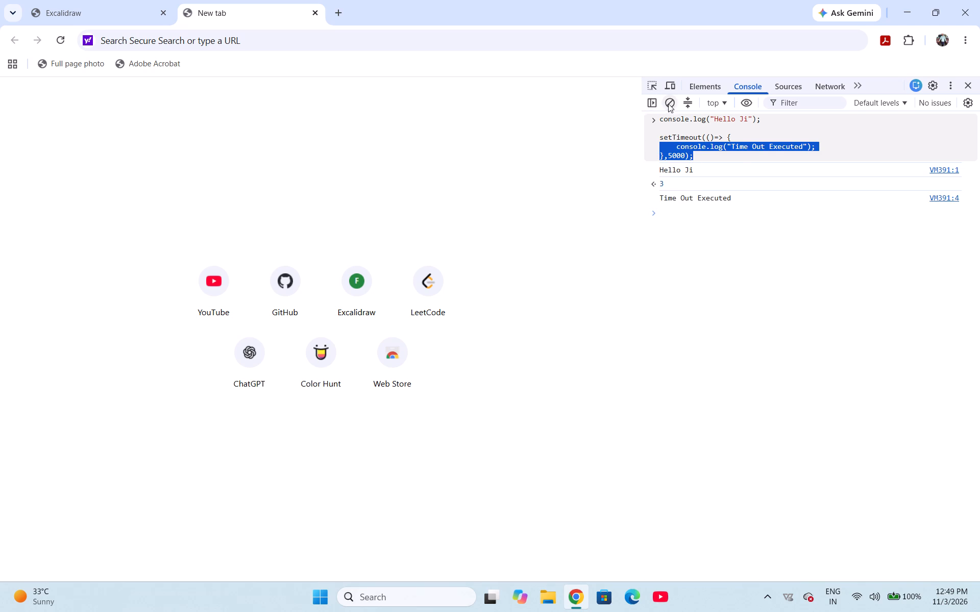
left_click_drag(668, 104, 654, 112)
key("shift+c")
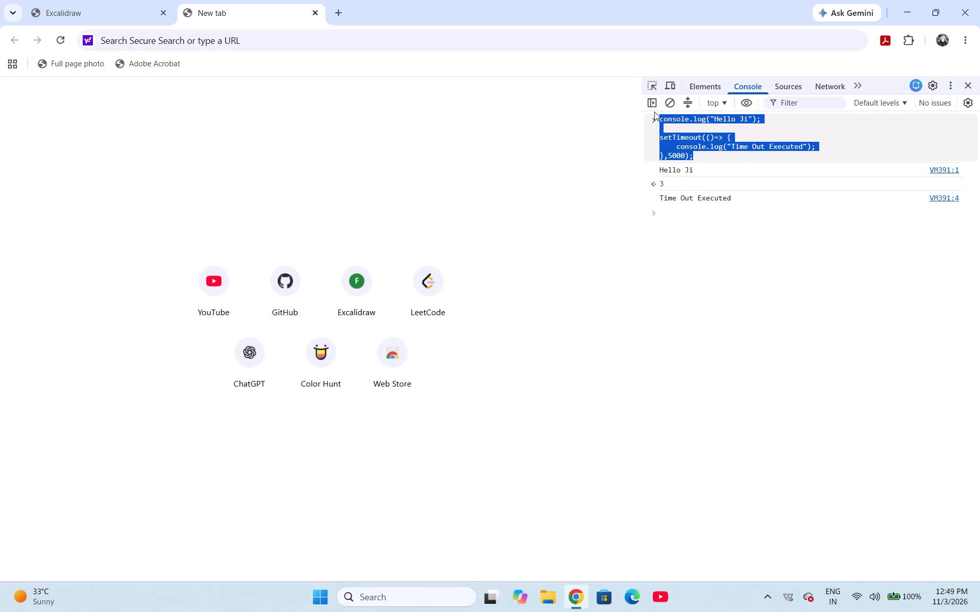
Clear the console and paste the clipboard code at the empty prompt.
left_click(671, 100)
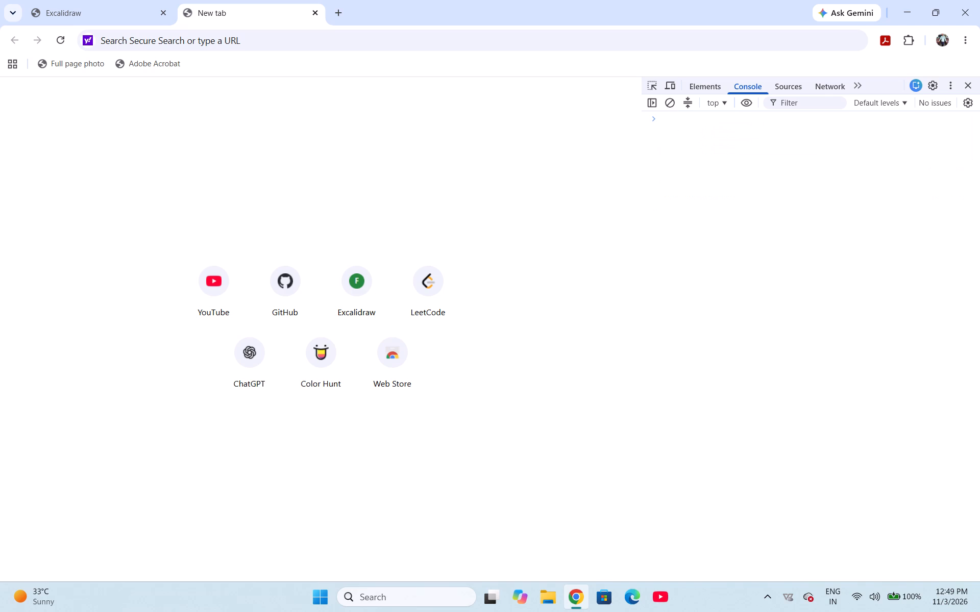
left_click(681, 115)
key("shift+v")
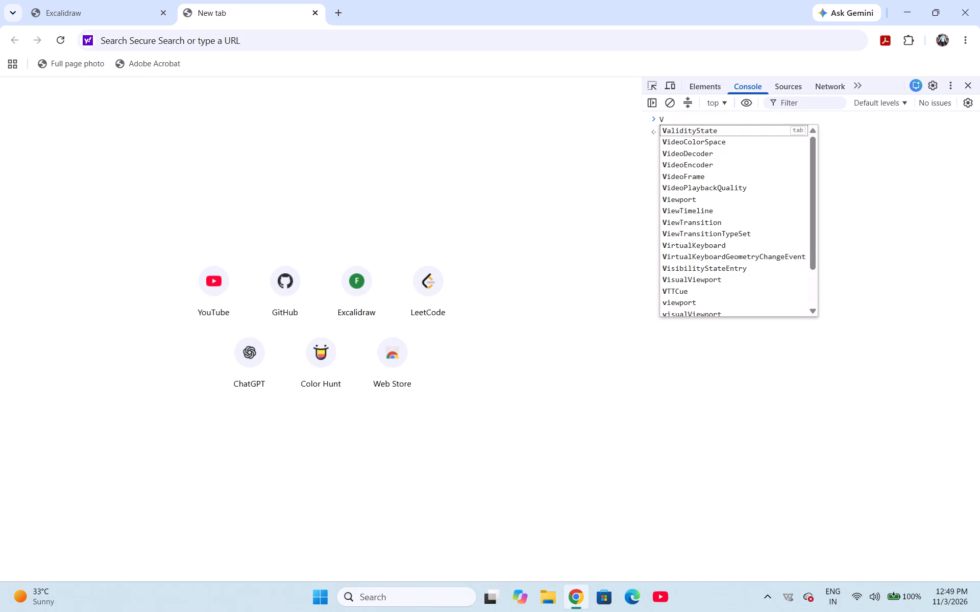
key("BackSpace")
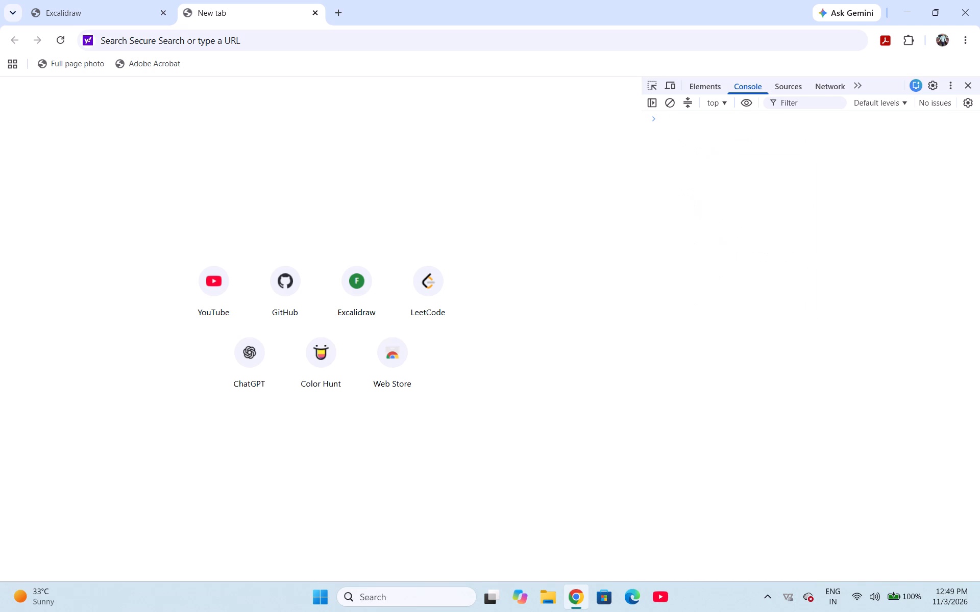
key("ctrl+v")
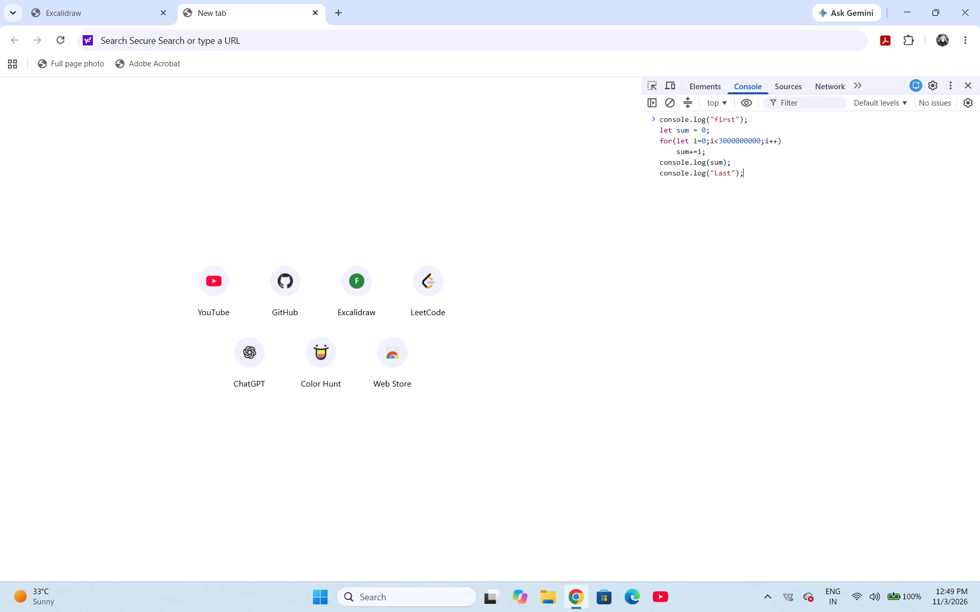
Delete the sum declaration, the for loop and the final two log lines, keeping only console.log("first");.
left_click(714, 120)
left_click_drag(710, 128, 663, 130)
left_click_drag(663, 130, 654, 131)
key("BackSpace")
key("BackSpace")
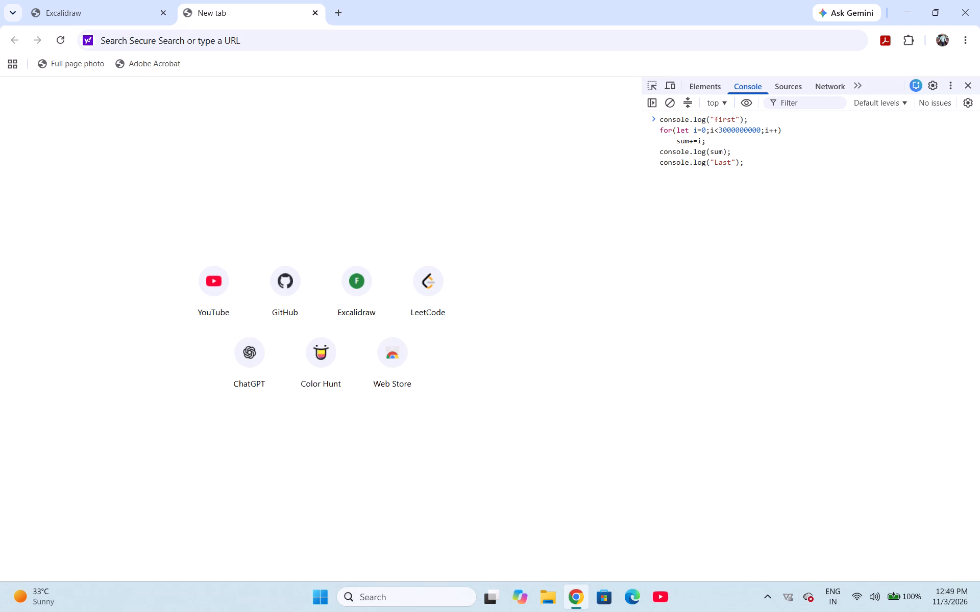
left_click_drag(749, 159, 650, 130)
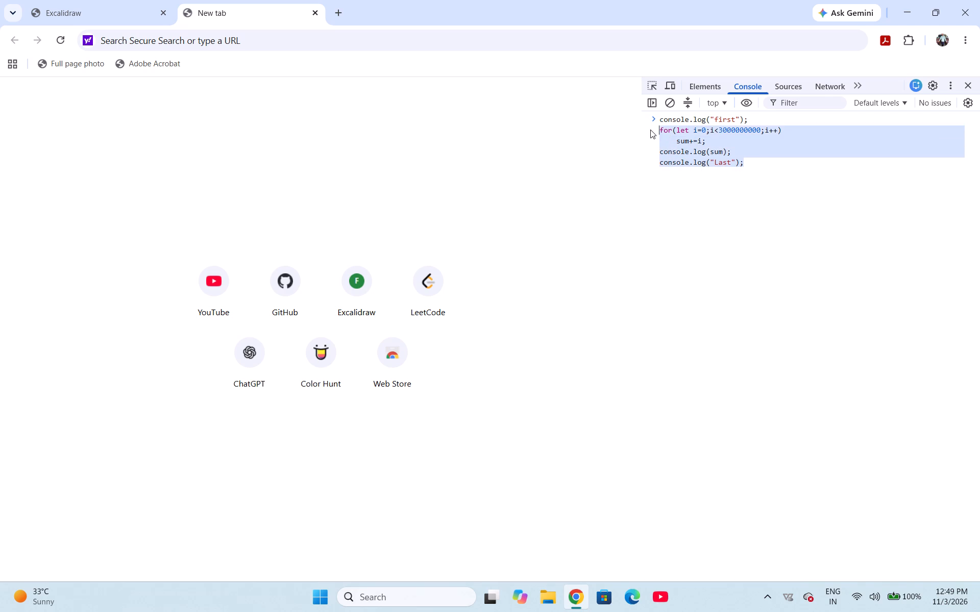
left_click_drag(650, 130, 650, 131)
key("BackSpace")
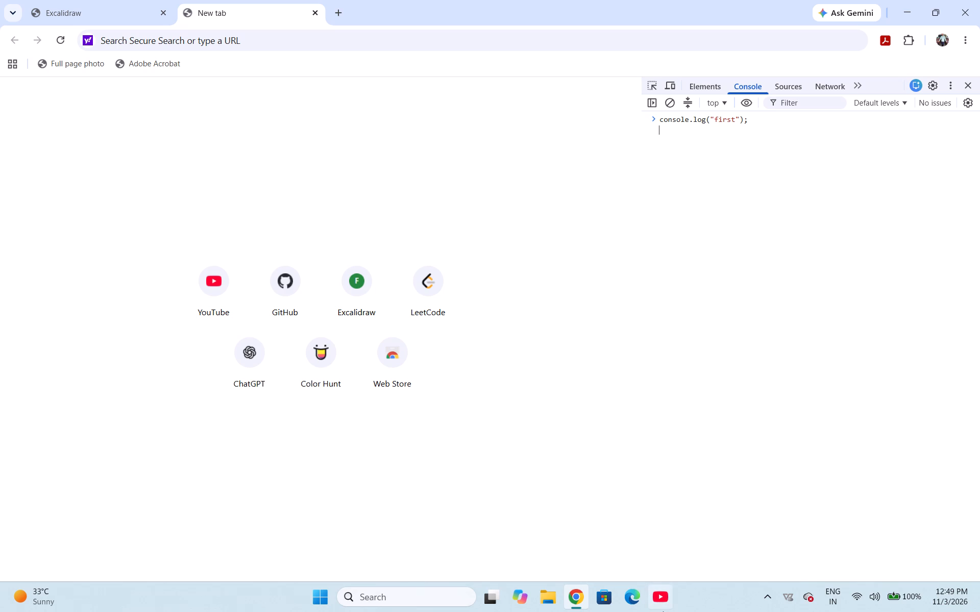
Switch to the YouTube app.
double_click(663, 586)
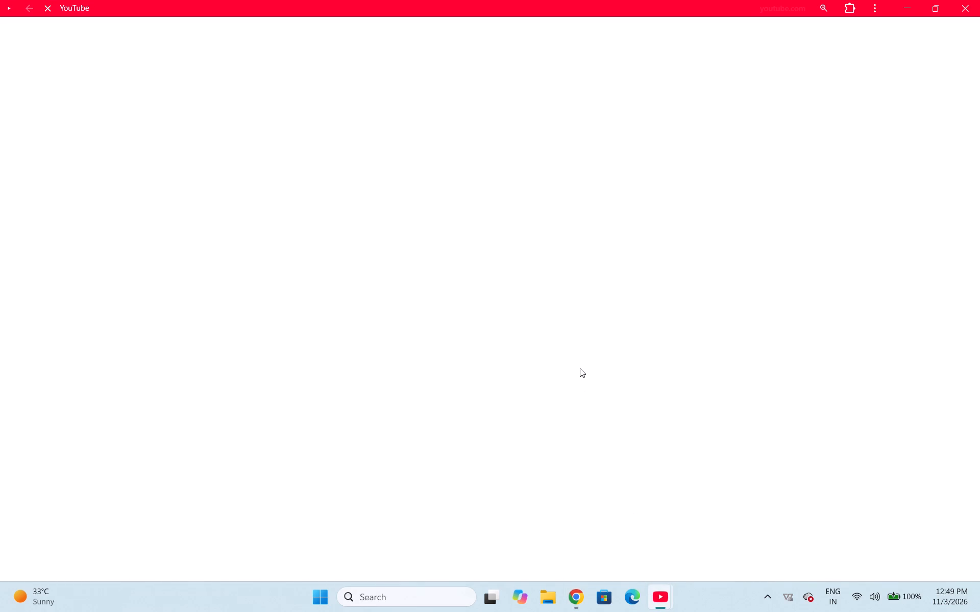
Minimise the YouTube window to return to the browser console.
left_click(900, 8)
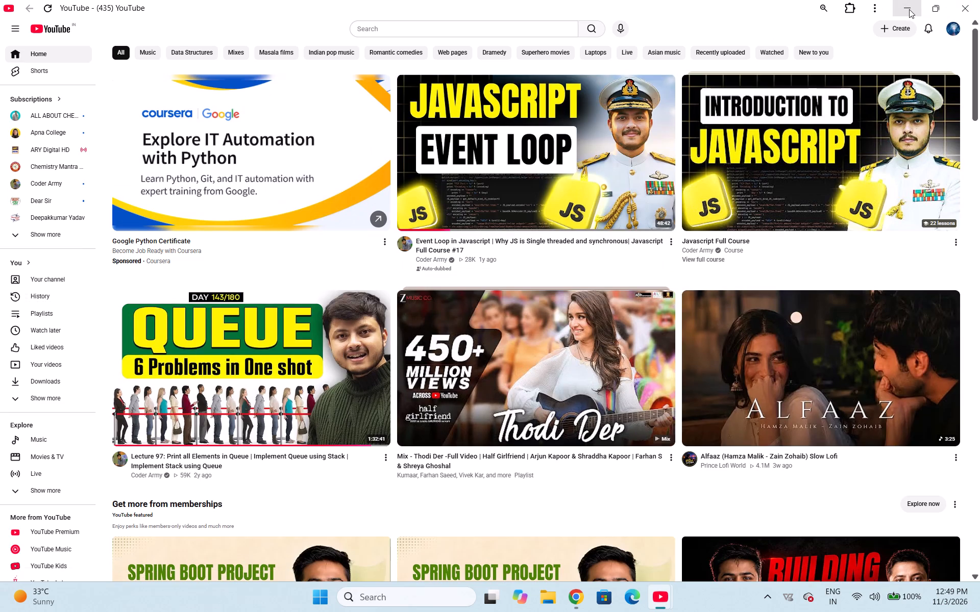
left_click(909, 9)
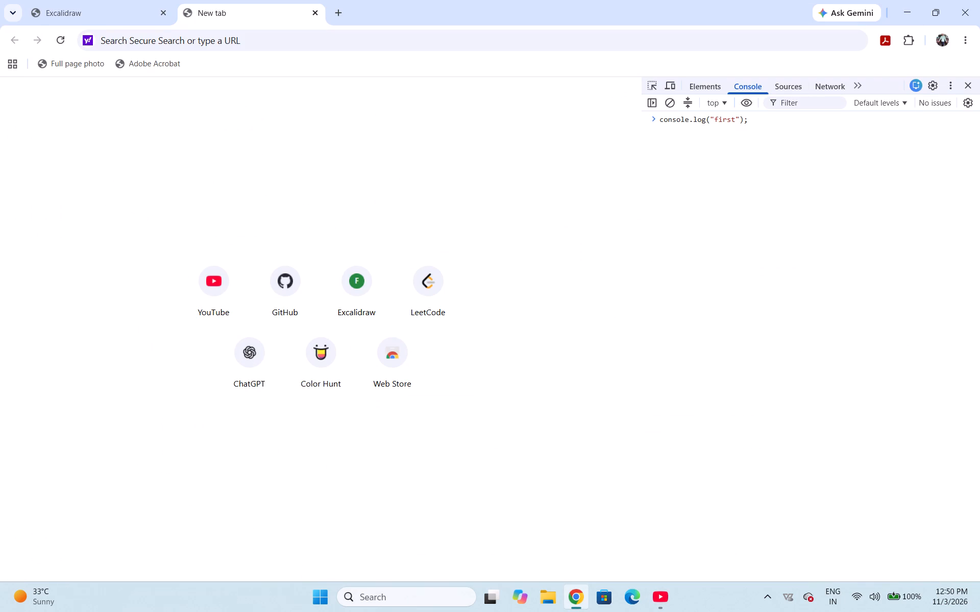
Below console.log("first"); add a setTimeout call with an empty arrow-function callback and a 5000 ms delay.
type("set")
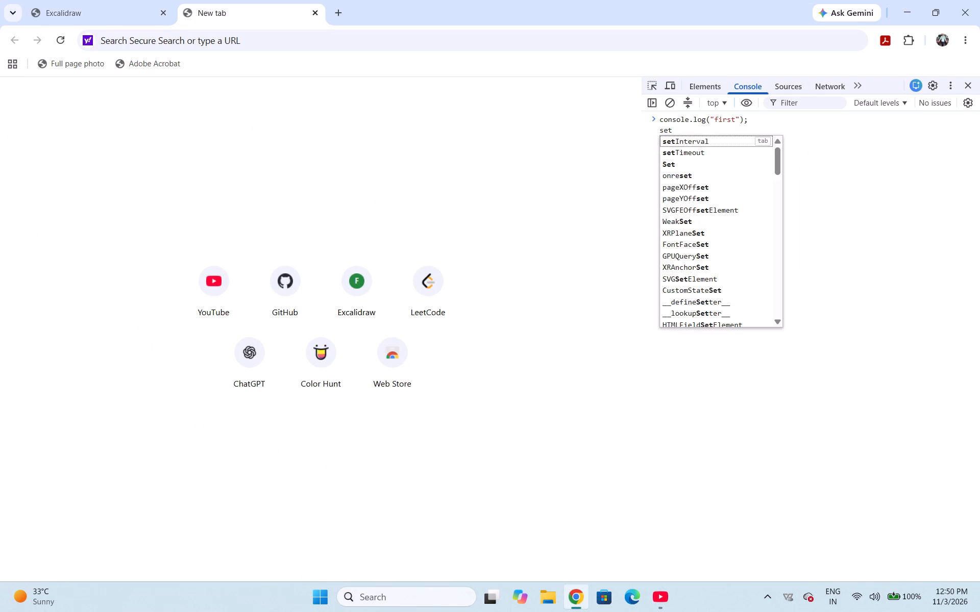
left_click(752, 153)
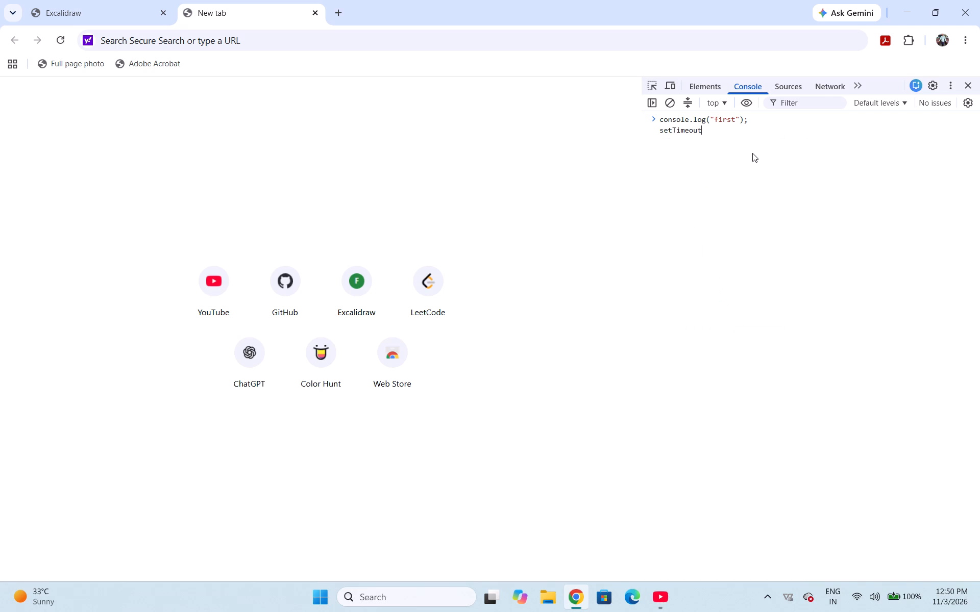
key("shift+parenleft")
type("()")
key("comma")
key("BackSpace")
type("=>")
key("shift+braceleft")
key("shift+Return")
key("BackSpace")
key("shift+braceright")
type(",5000")
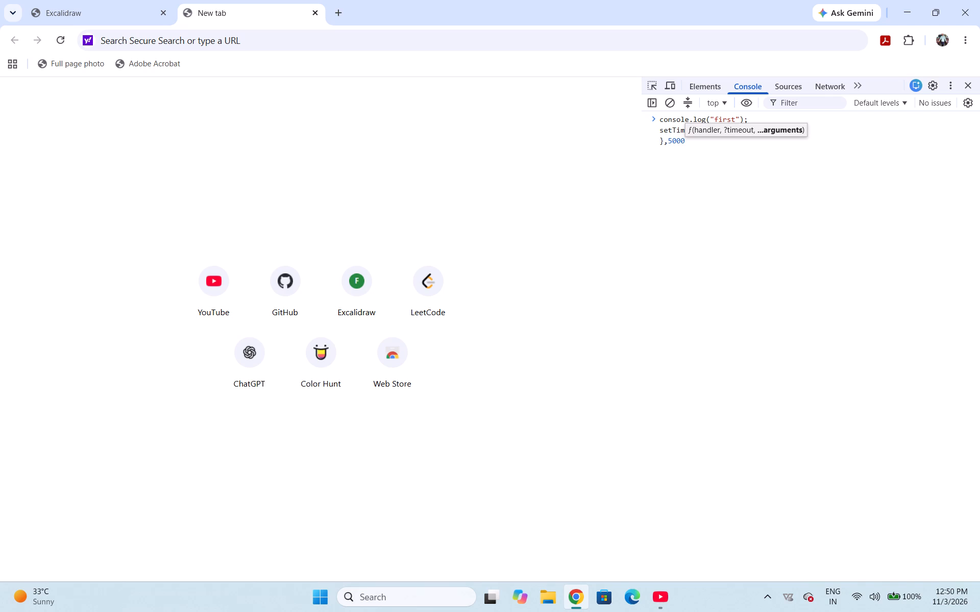
key("shift+parenright")
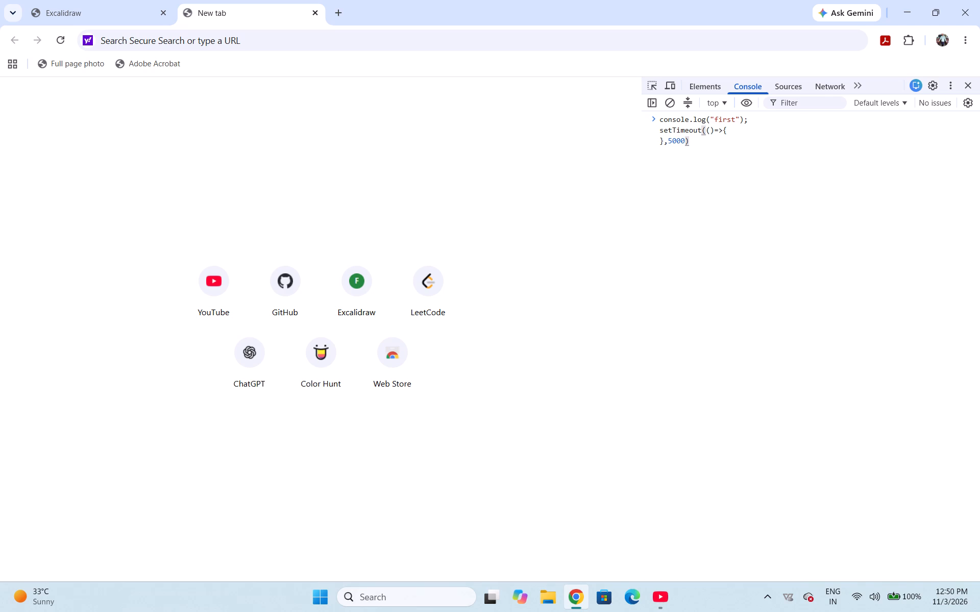
key("semicolon")
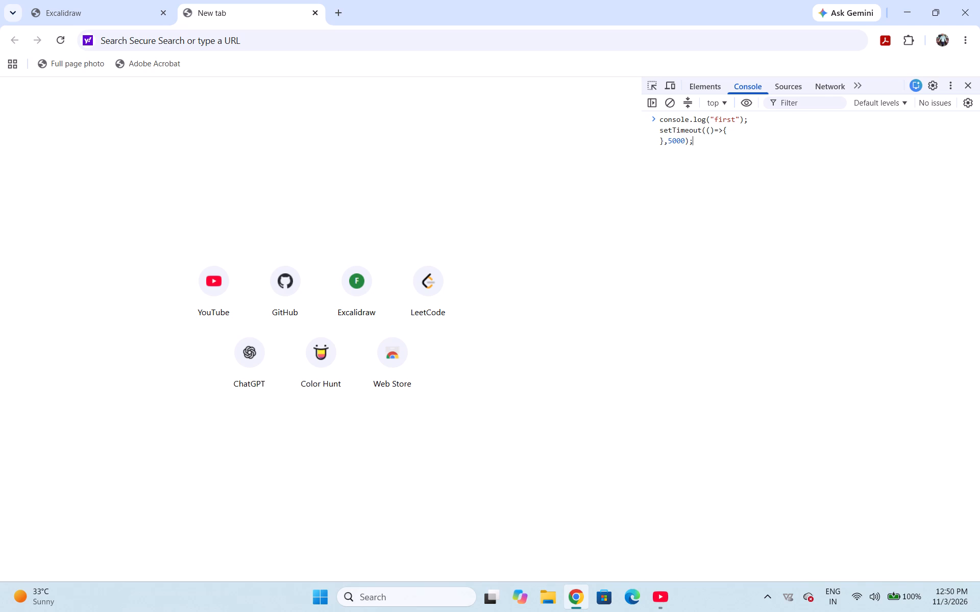
Add console.log("Time Out Executed"); inside the setTimeout callback body.
left_click(742, 127)
key("shift+Return")
type("console.log(")
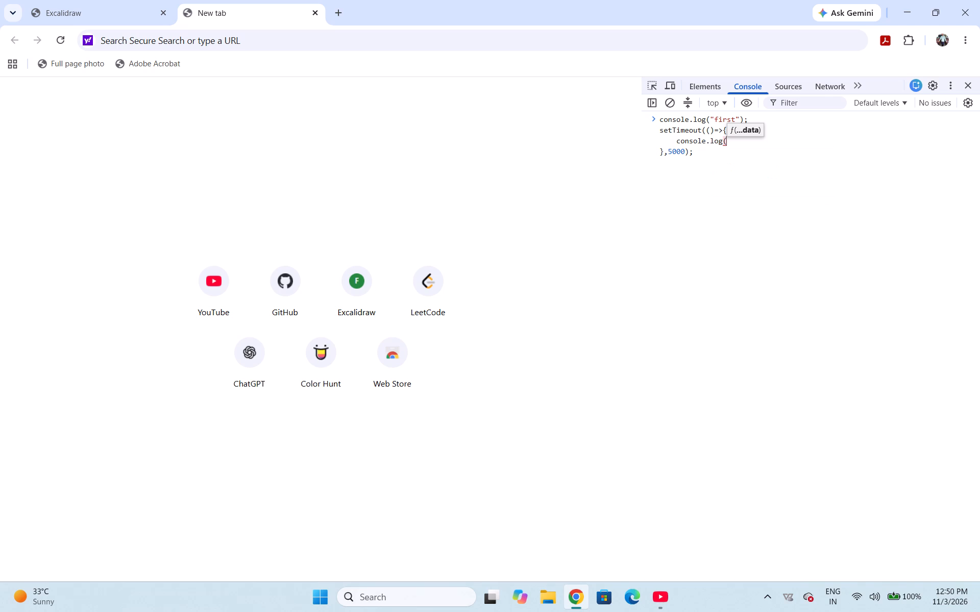
type("\"T")
type("ime Out")
key("space")
type("Ec")
key("BackSpace")
type("xeci")
key("BackSpace")
type("uted")
type("\");")
Run the setTimeout snippet in the console.
left_click(708, 153)
key("Return")
key("Return")
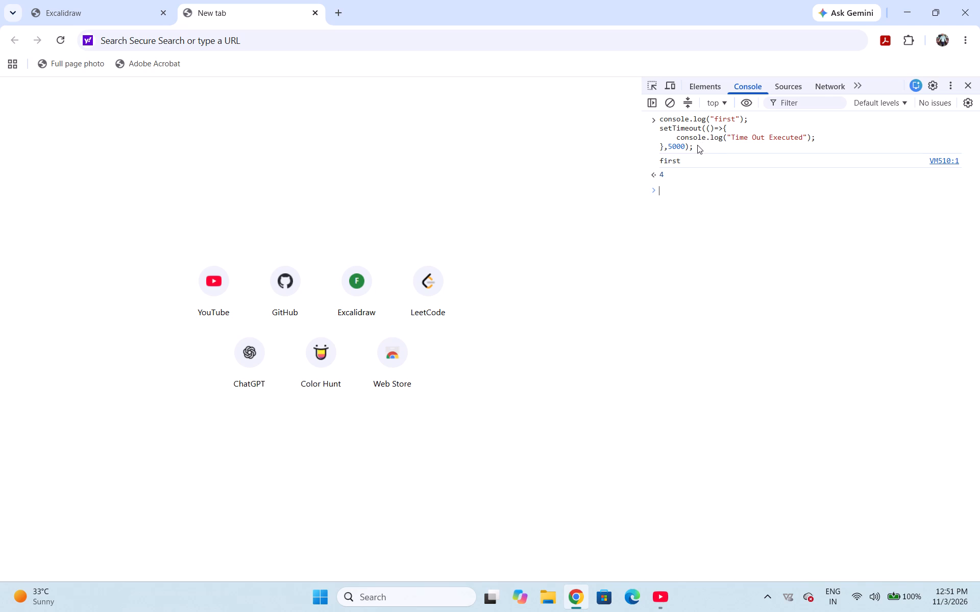
Copy the executed four-line snippet and paste it at the new console prompt.
left_click_drag(697, 145, 659, 45)
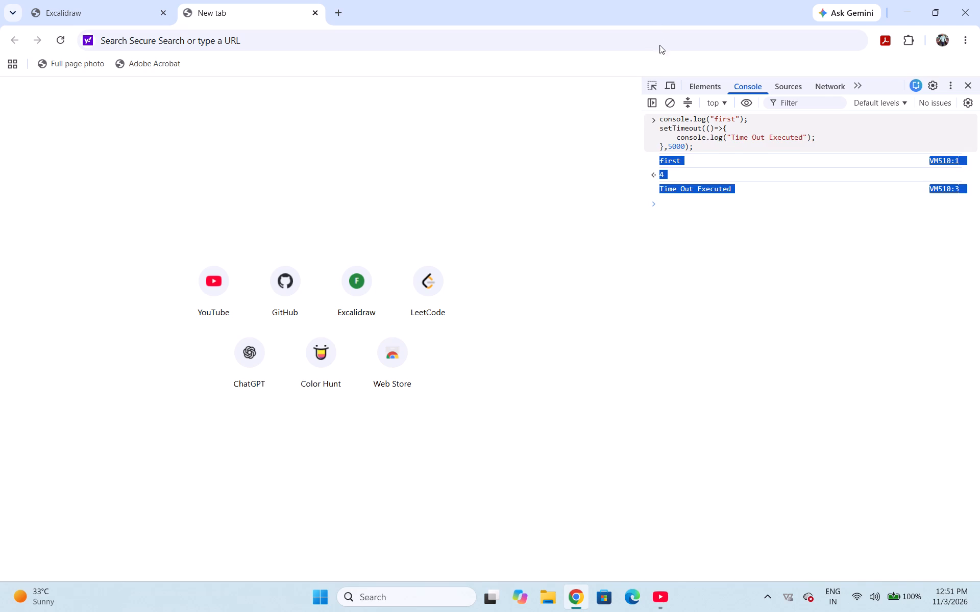
left_click_drag(659, 45, 659, 116)
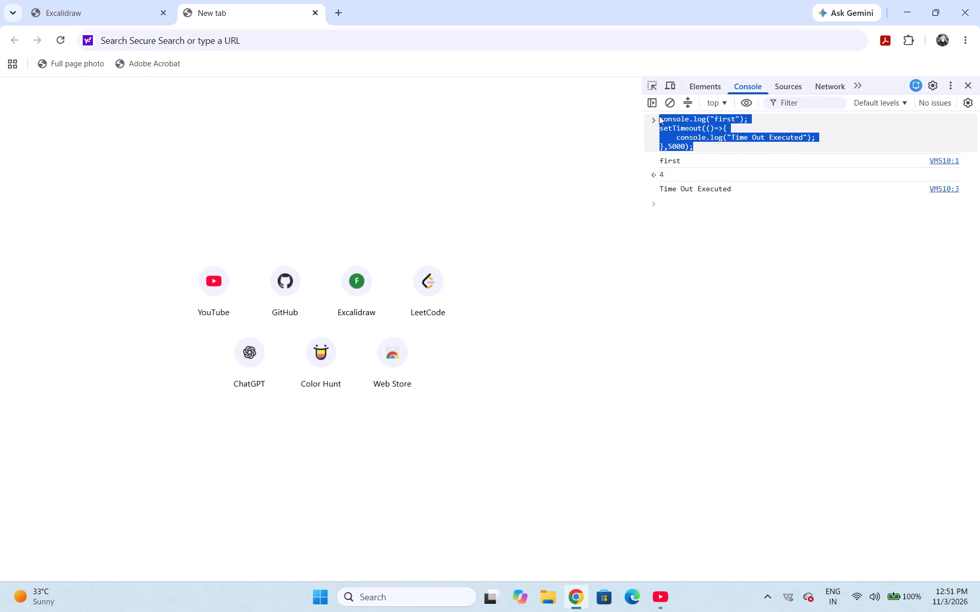
key("ctrl+c")
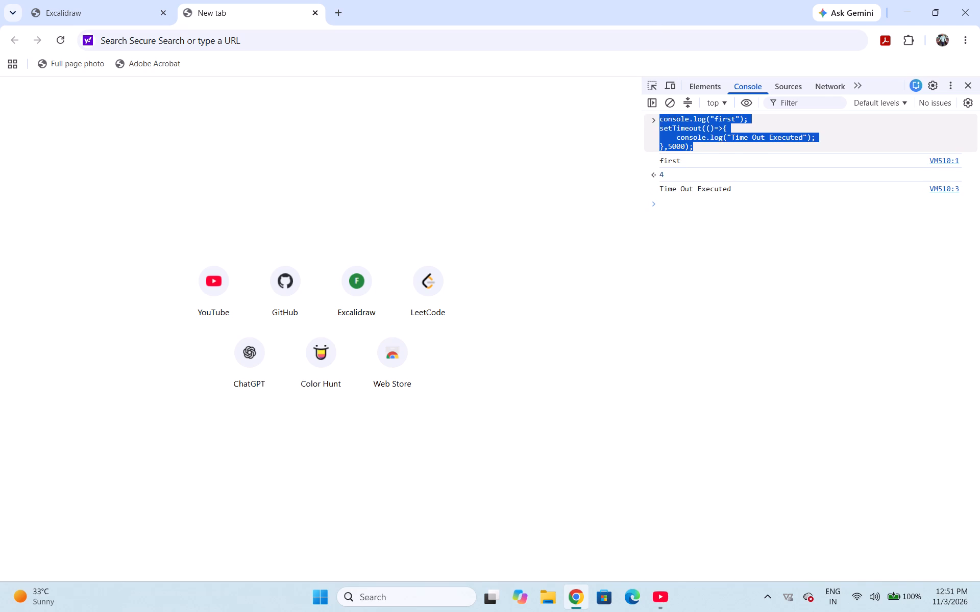
left_click(705, 204)
key("ctrl+v")
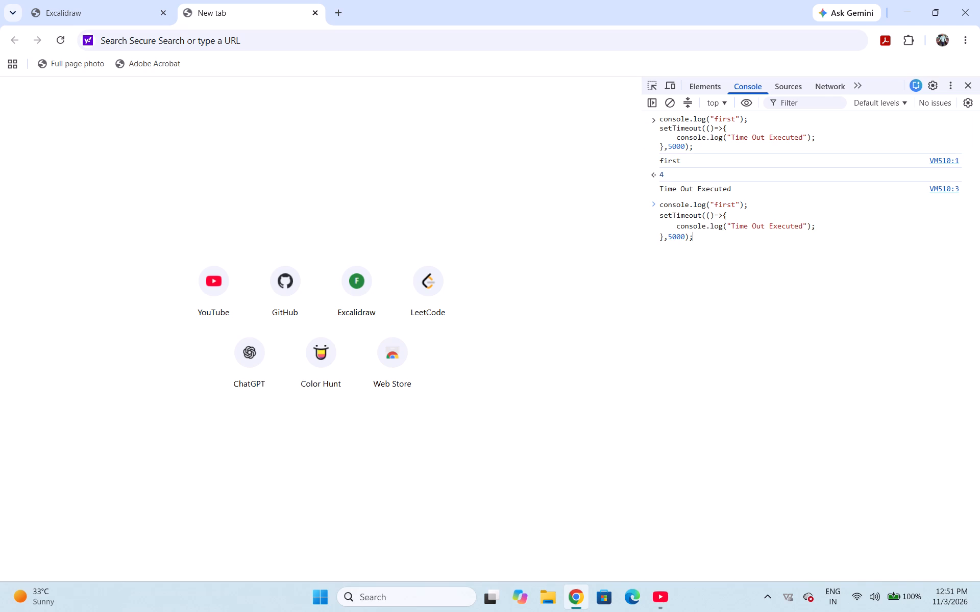
Append console.log("Second"); after the setTimeout call and run the extended snippet.
key("shift+Return")
type("console.log(\"Second")
type("\")")
key("semicolon")
key("Return")
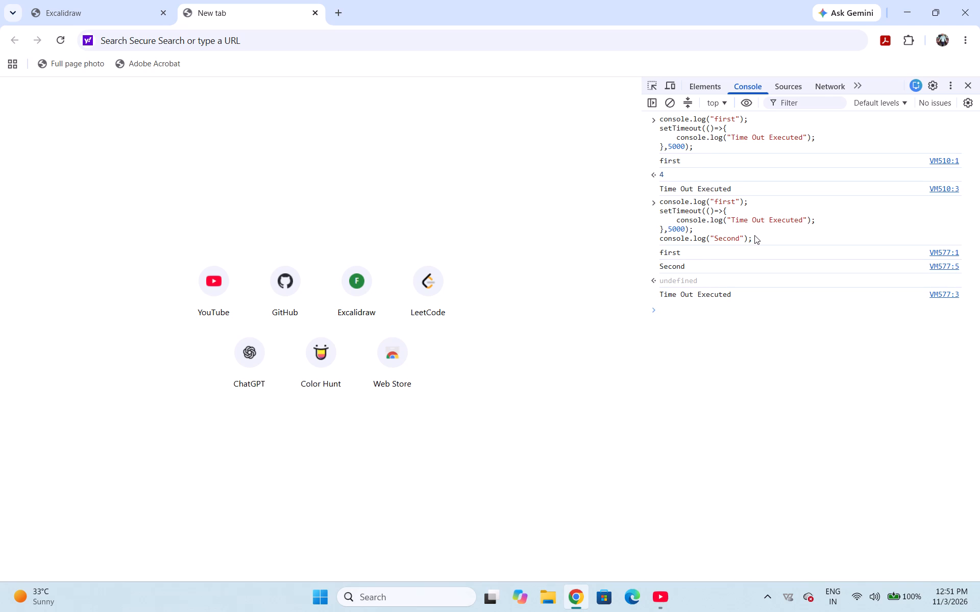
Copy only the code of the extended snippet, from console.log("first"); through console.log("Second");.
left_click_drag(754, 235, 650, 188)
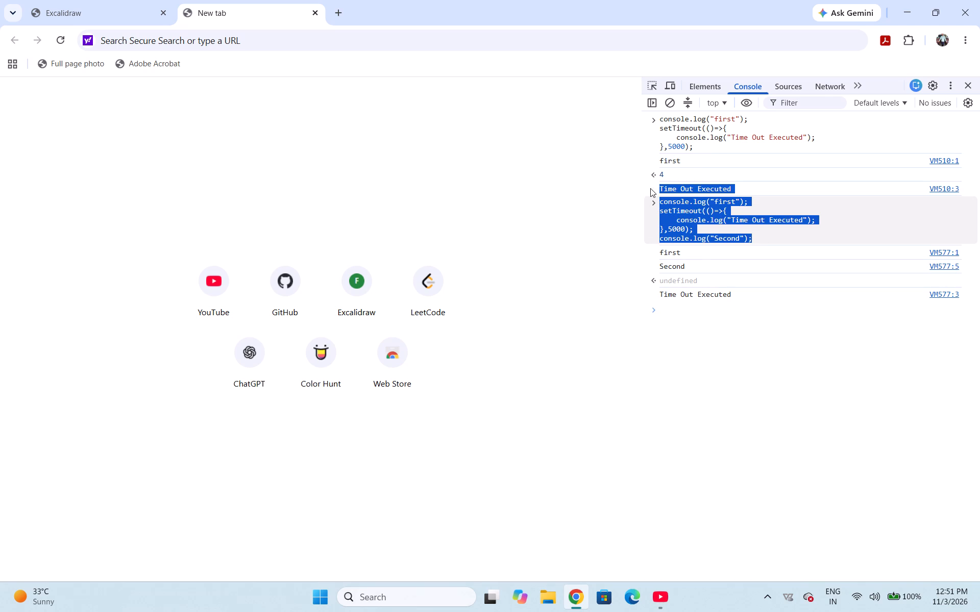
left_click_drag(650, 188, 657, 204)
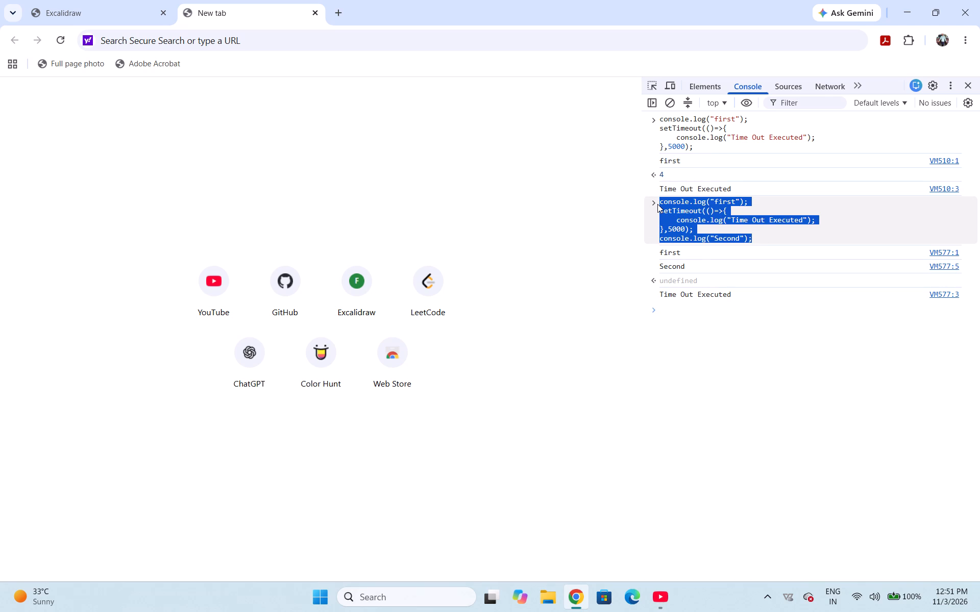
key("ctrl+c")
Copy the extended snippet together with its console output and paste it on the Excalidraw canvas below the "Statement run one after another" note.
left_click_drag(741, 295, 649, 197)
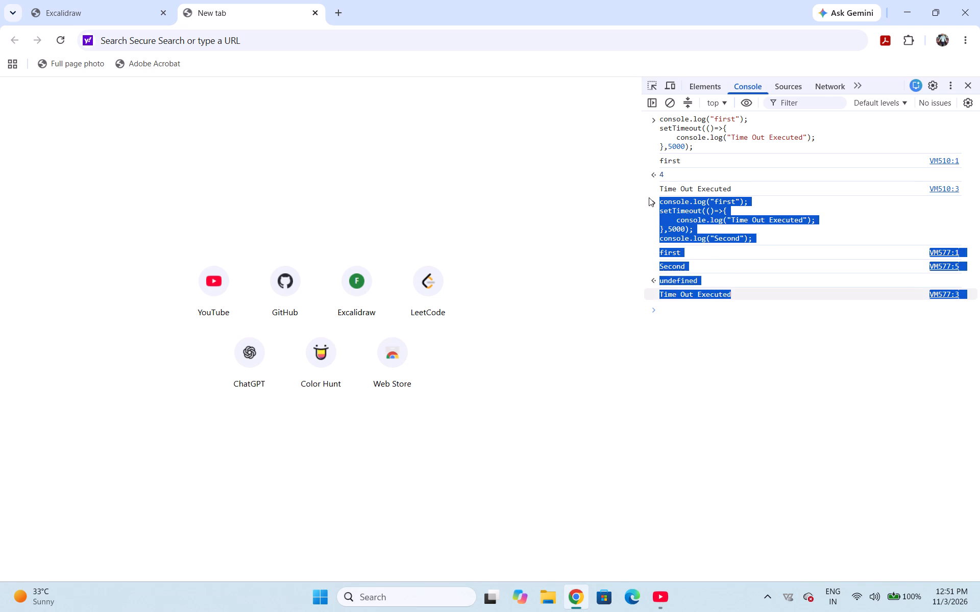
left_click_drag(649, 197, 651, 199)
key("ctrl+c")
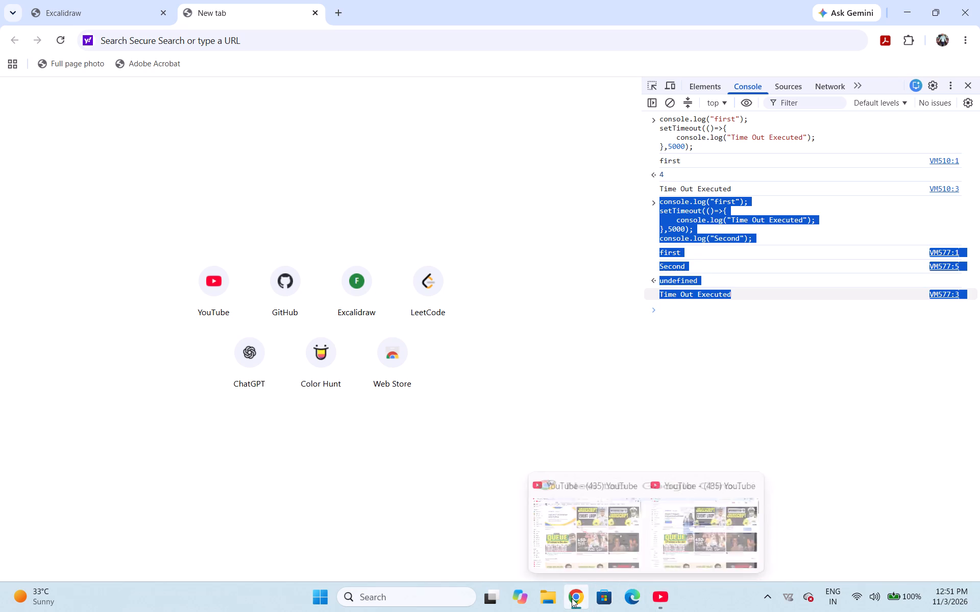
left_click(586, 550)
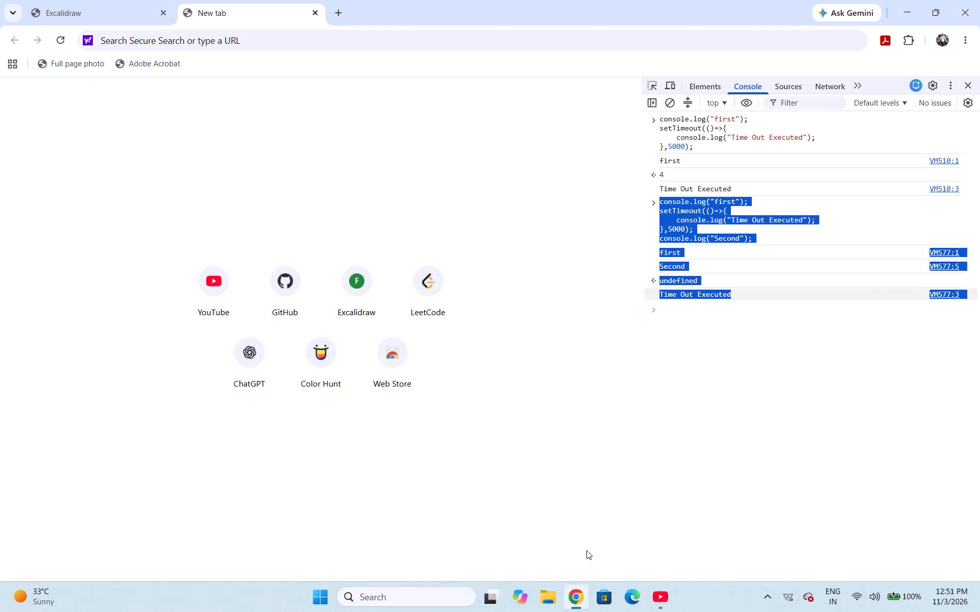
left_click(71, 15)
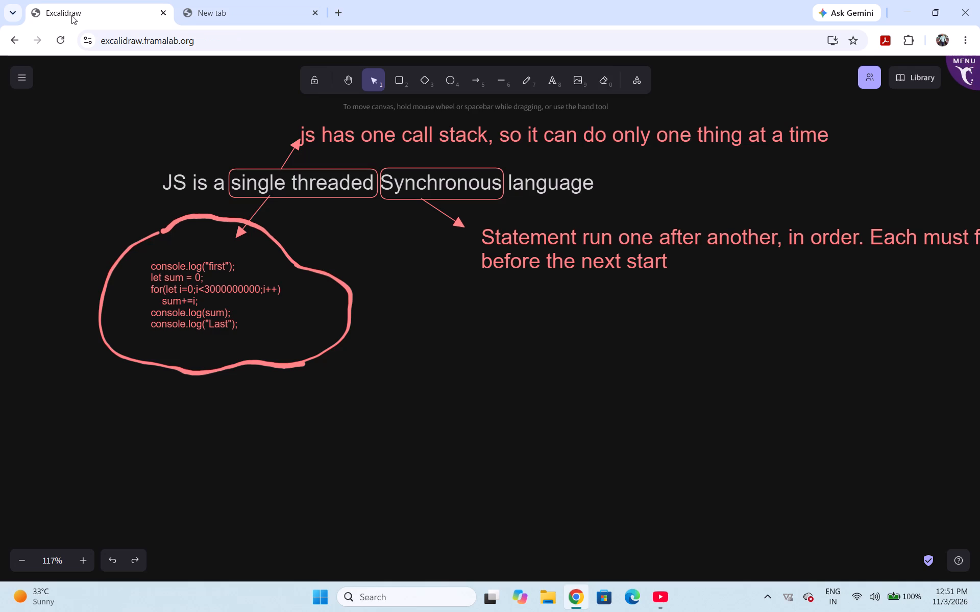
left_click(481, 328)
key("ctrl+v")
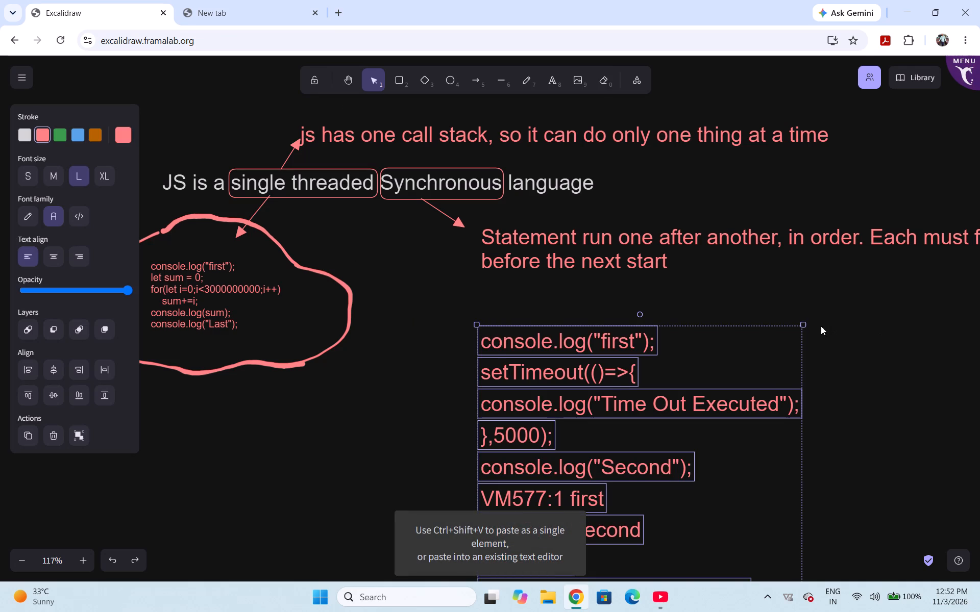
Shrink the pasted setTimeout snippet with its output and place it just below the "Statement run one after another" note.
left_click_drag(801, 324, 652, 414)
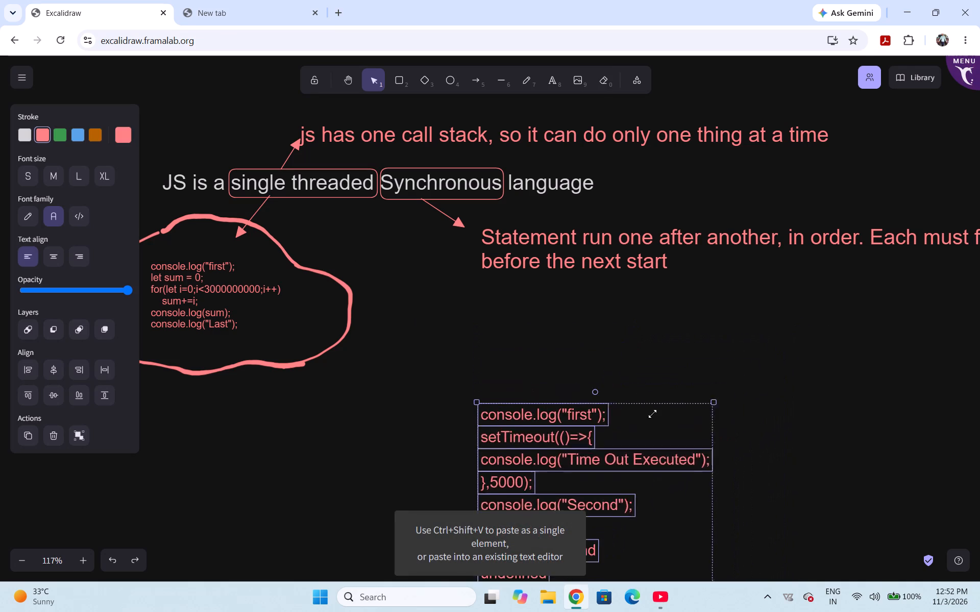
left_click_drag(652, 414, 625, 434)
left_click_drag(601, 469, 572, 350)
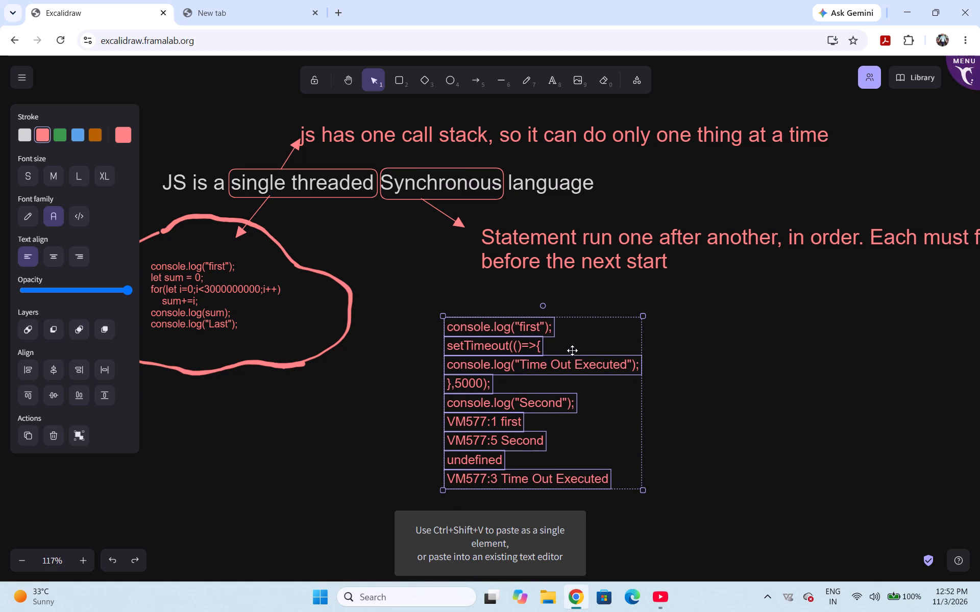
left_click_drag(572, 350, 574, 350)
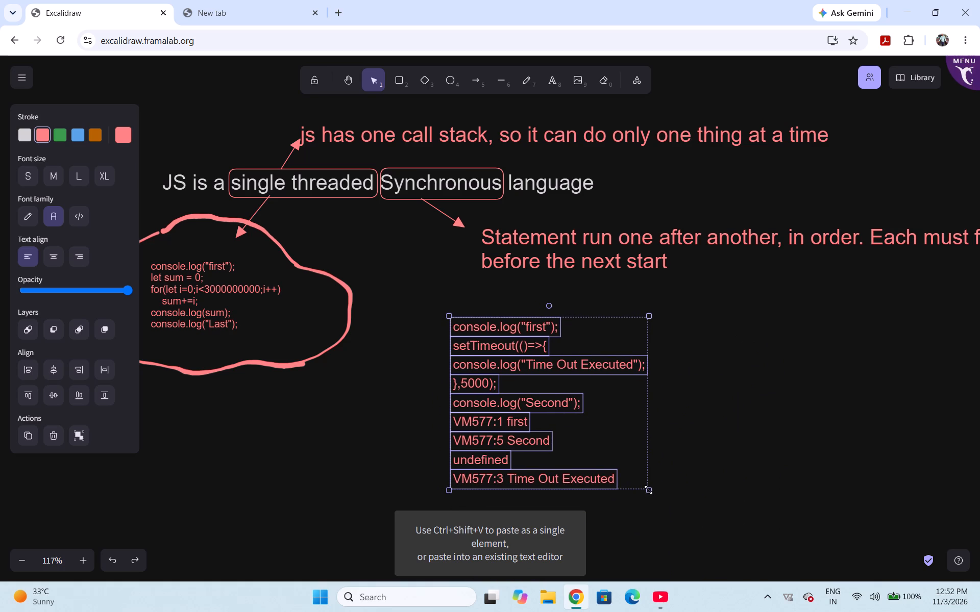
left_click_drag(648, 490, 615, 388)
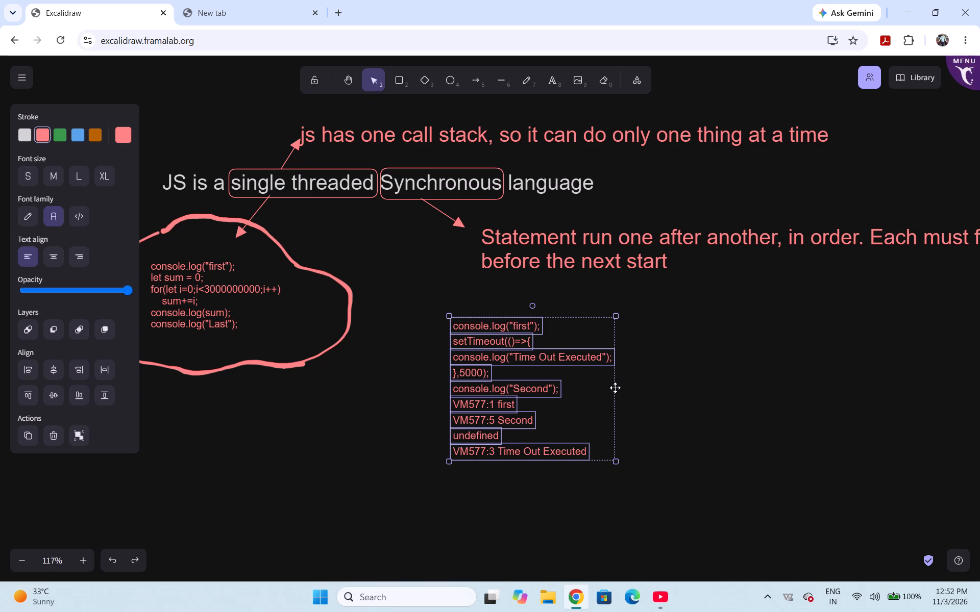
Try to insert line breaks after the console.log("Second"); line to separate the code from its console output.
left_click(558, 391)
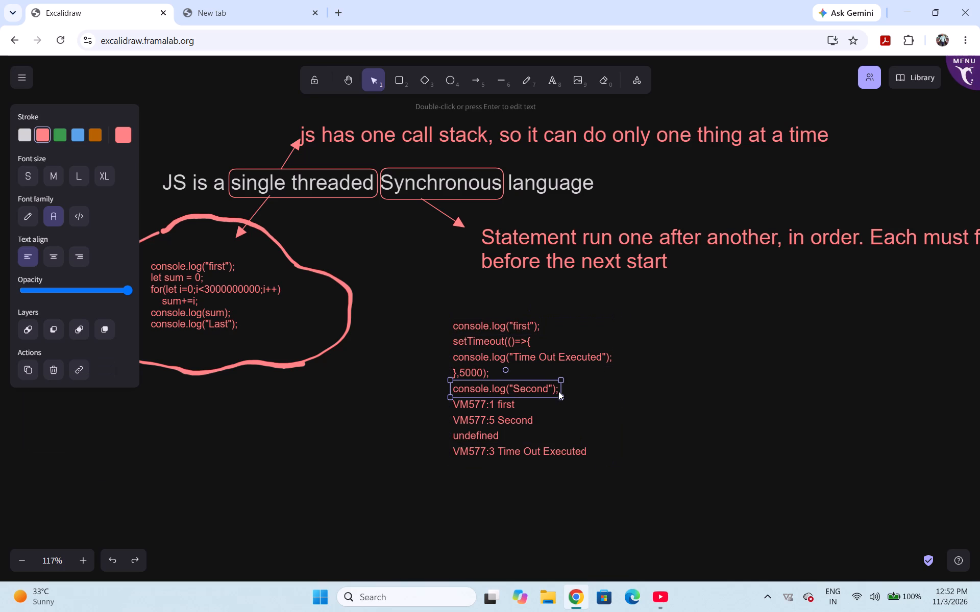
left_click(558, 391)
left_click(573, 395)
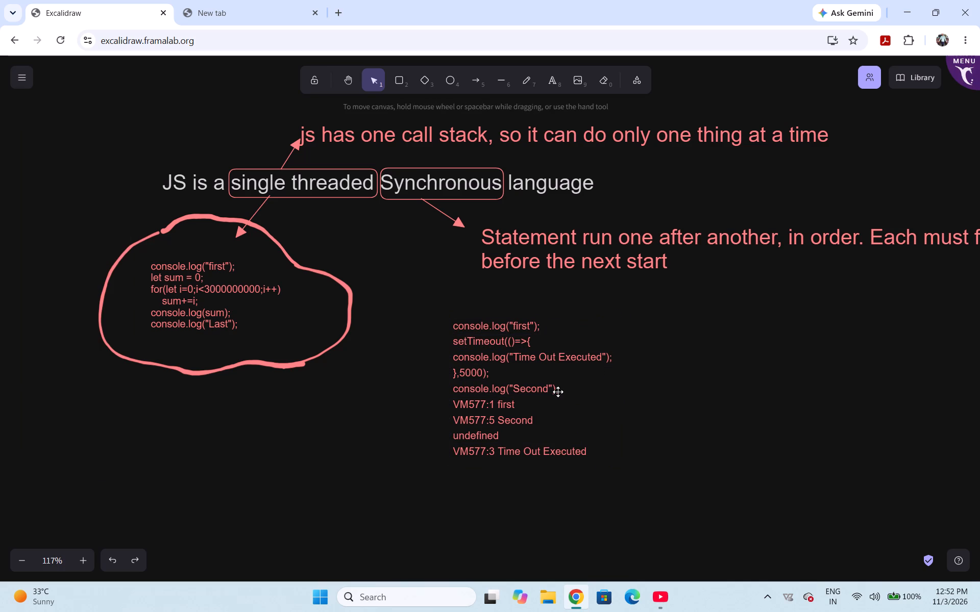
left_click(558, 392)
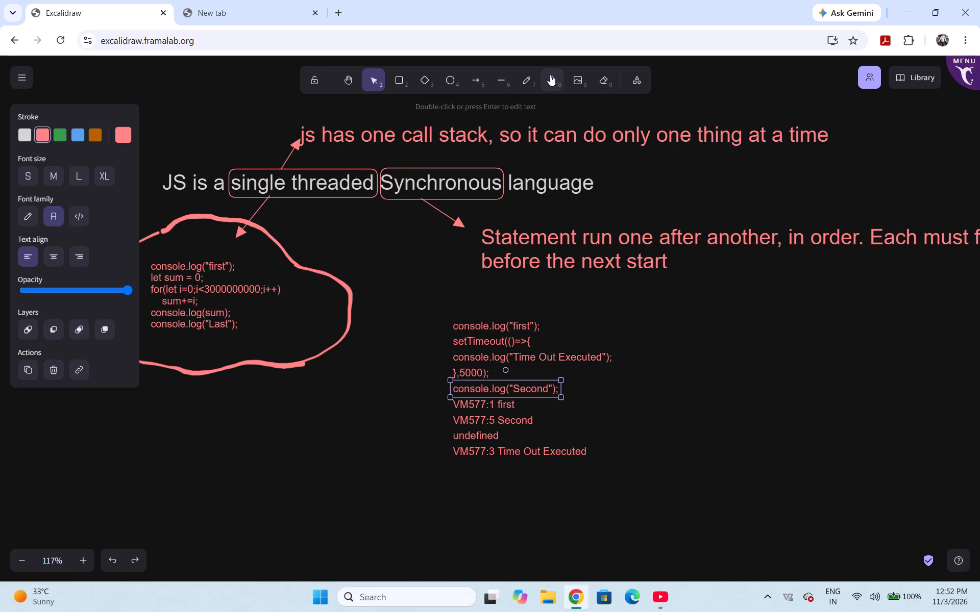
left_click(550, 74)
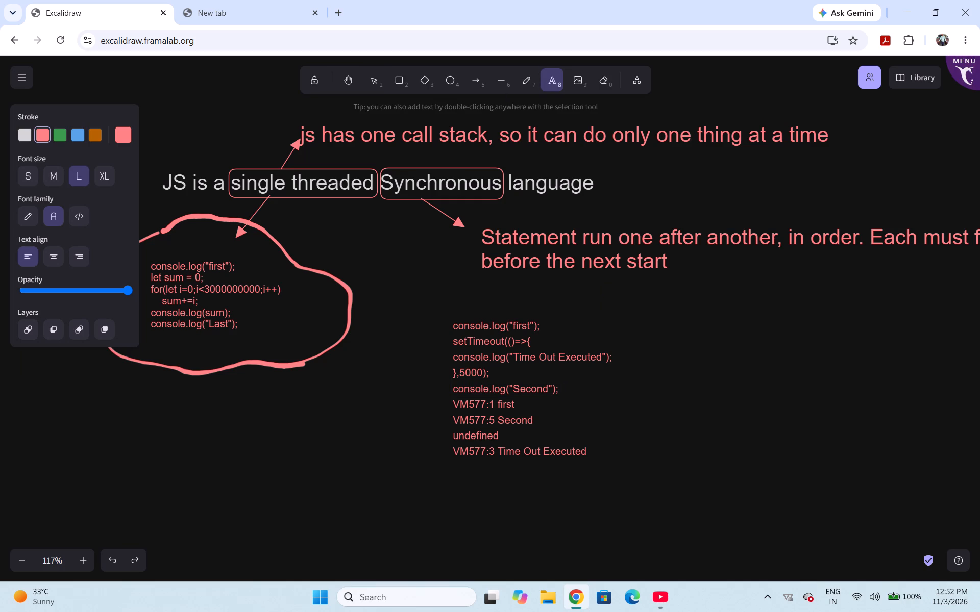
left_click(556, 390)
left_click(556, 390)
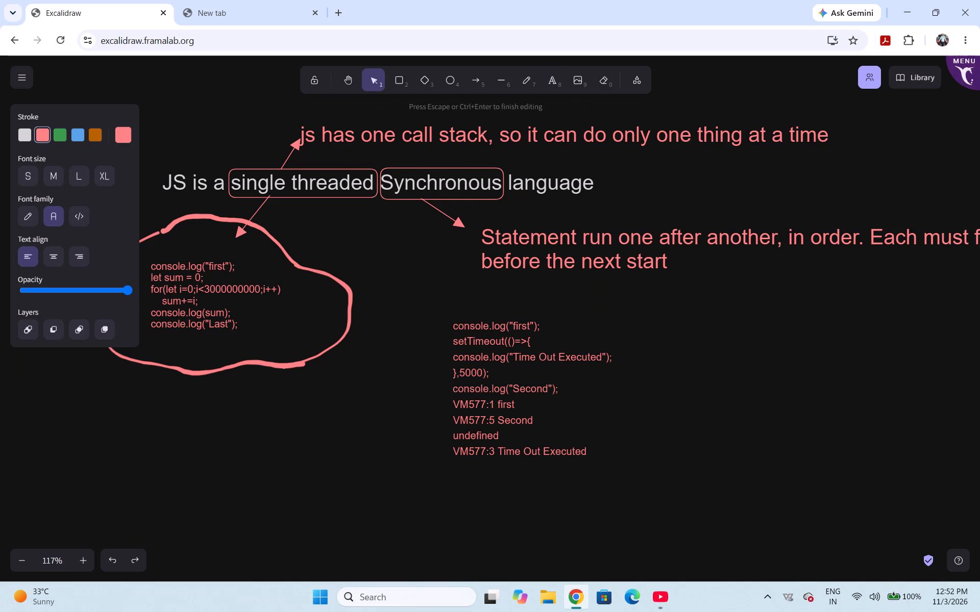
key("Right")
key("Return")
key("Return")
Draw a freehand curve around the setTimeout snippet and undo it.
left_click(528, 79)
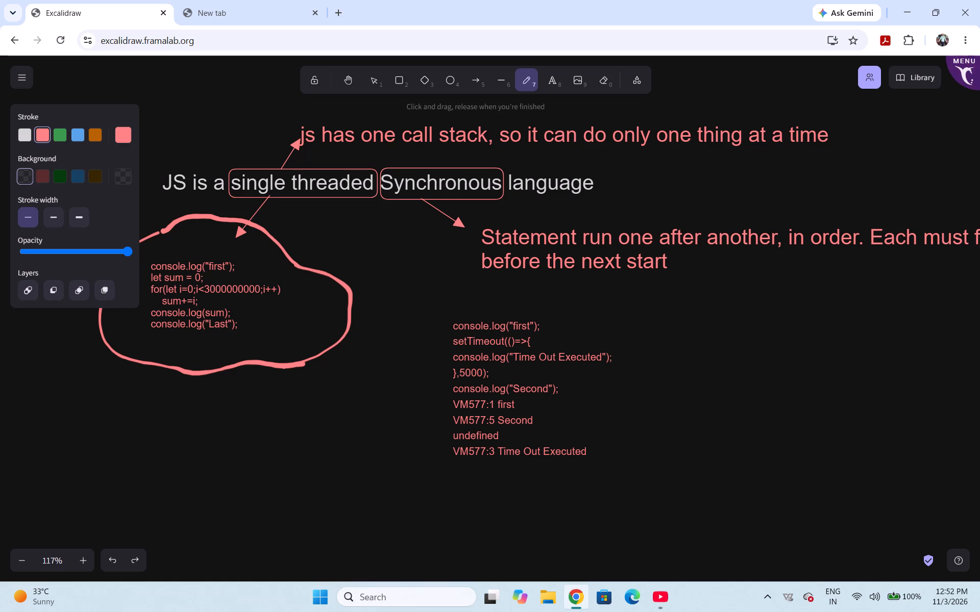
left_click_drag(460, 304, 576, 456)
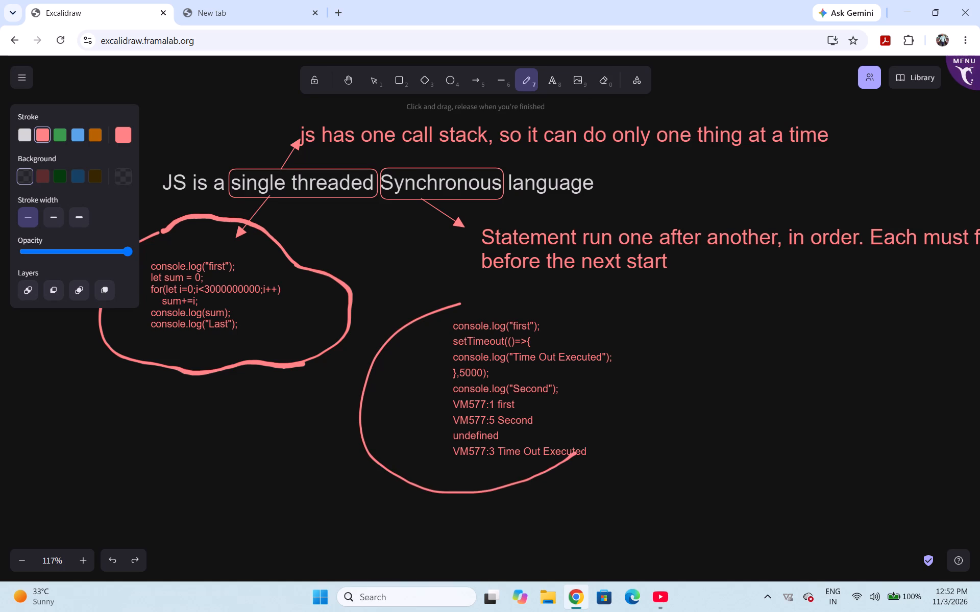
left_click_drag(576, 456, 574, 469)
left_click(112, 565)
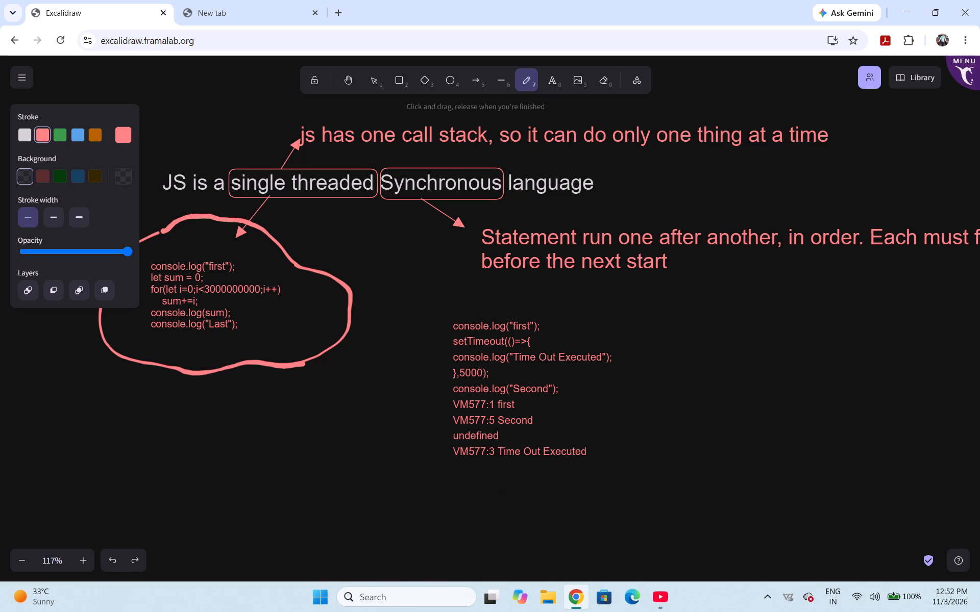
Draw a closed, roughly rectangular freehand outline around the setTimeout snippet and its console output.
triple_click(432, 358)
left_click(432, 358)
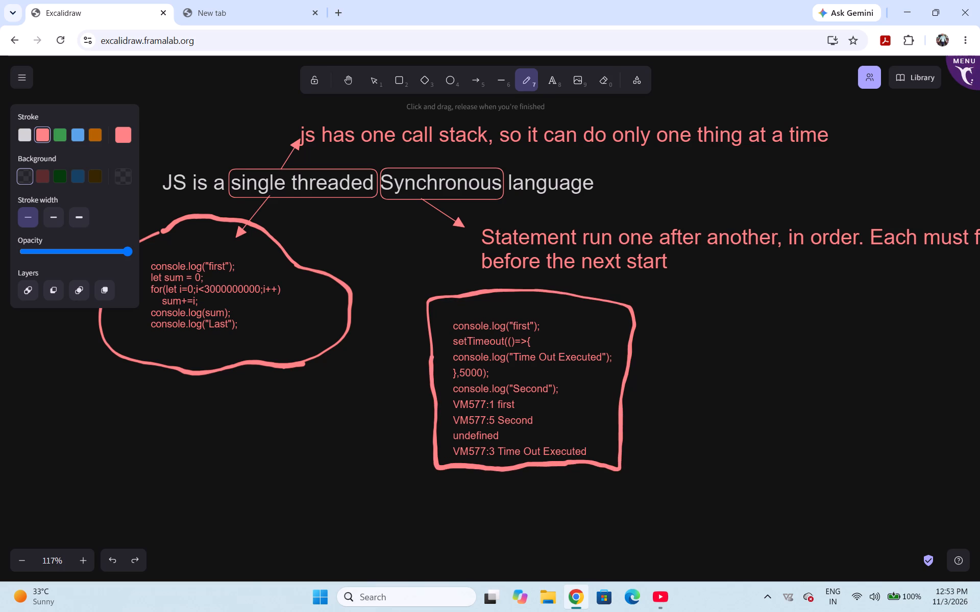
left_click(651, 338)
Draw an arrow from the boxed word "Synchronous" down to the top edge of the outlined setTimeout snippet.
left_click(478, 88)
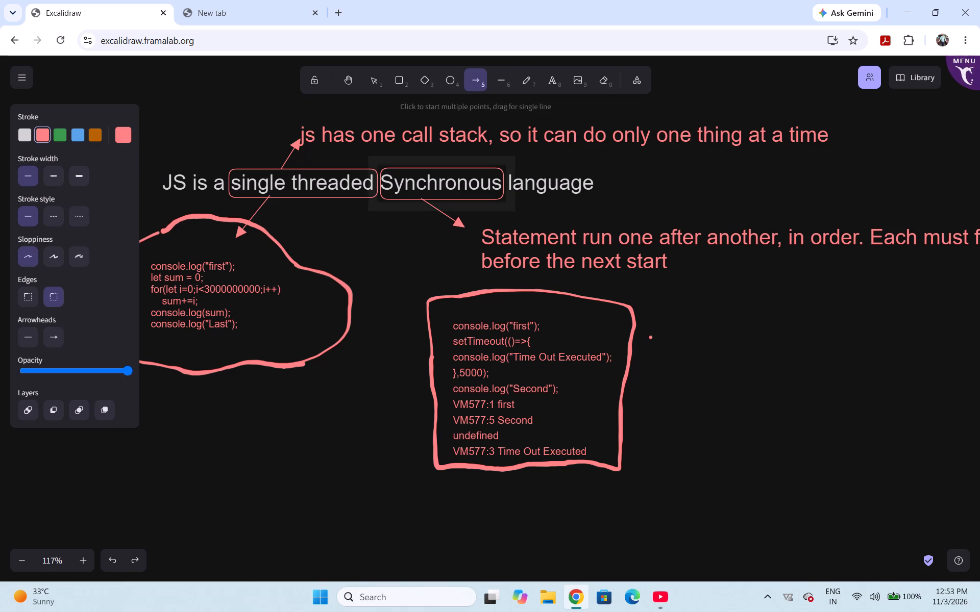
left_click_drag(406, 199, 452, 293)
left_click(592, 208)
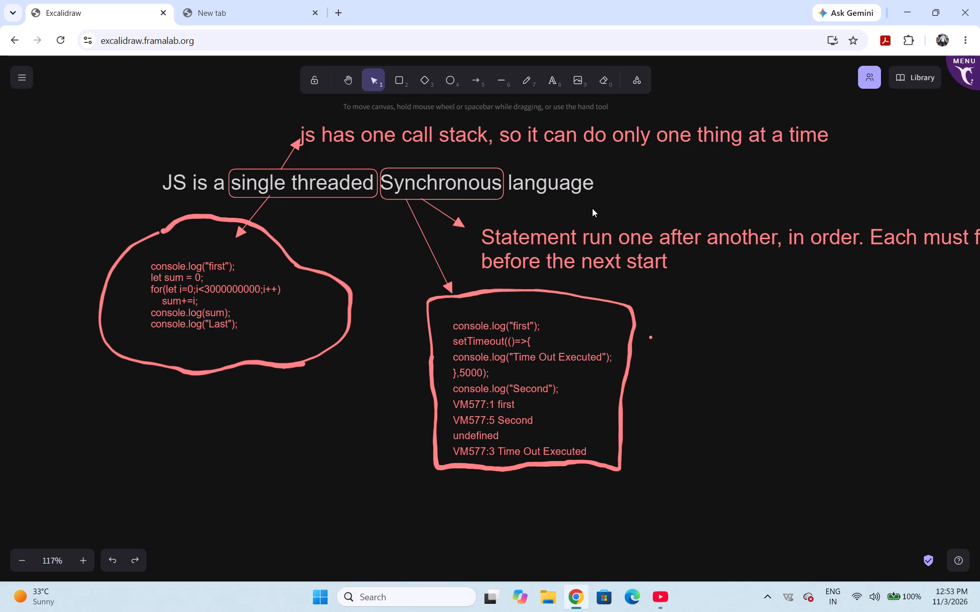
Draw a short horizontal arrow pointing outward from the right edge of the snippet's outline.
left_click(487, 79)
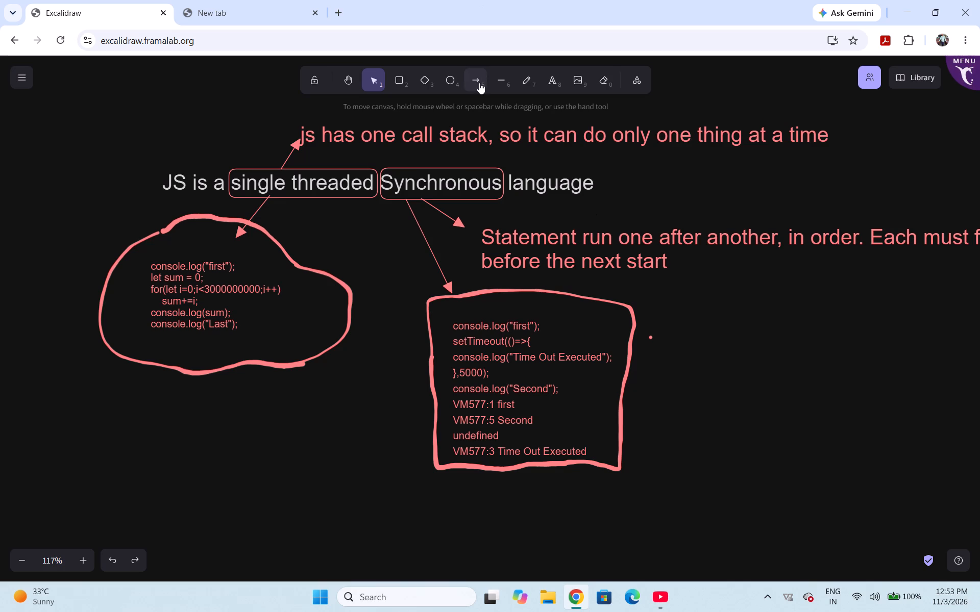
left_click(479, 83)
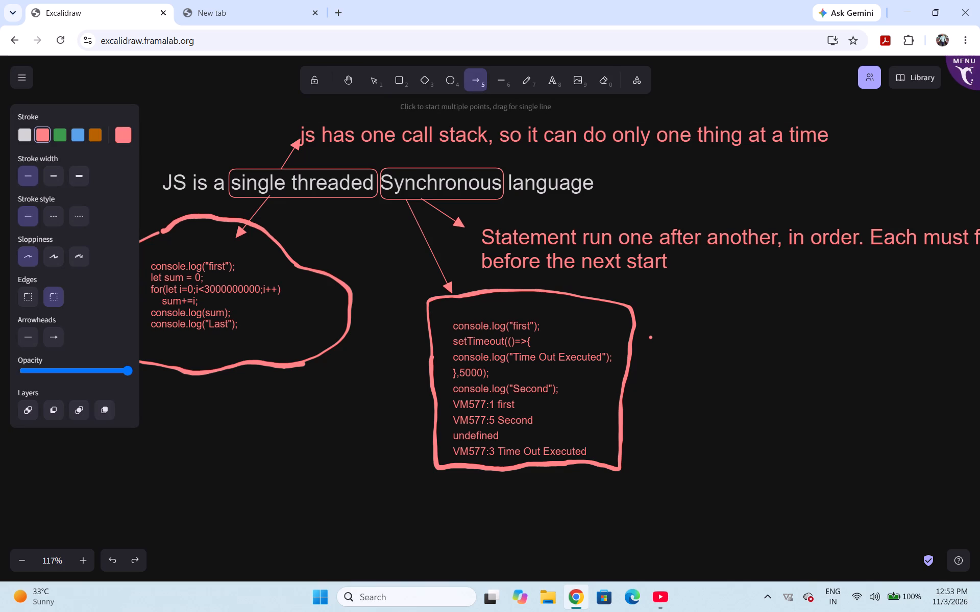
left_click_drag(638, 338, 682, 339)
left_click_drag(682, 339, 681, 339)
left_click(725, 328)
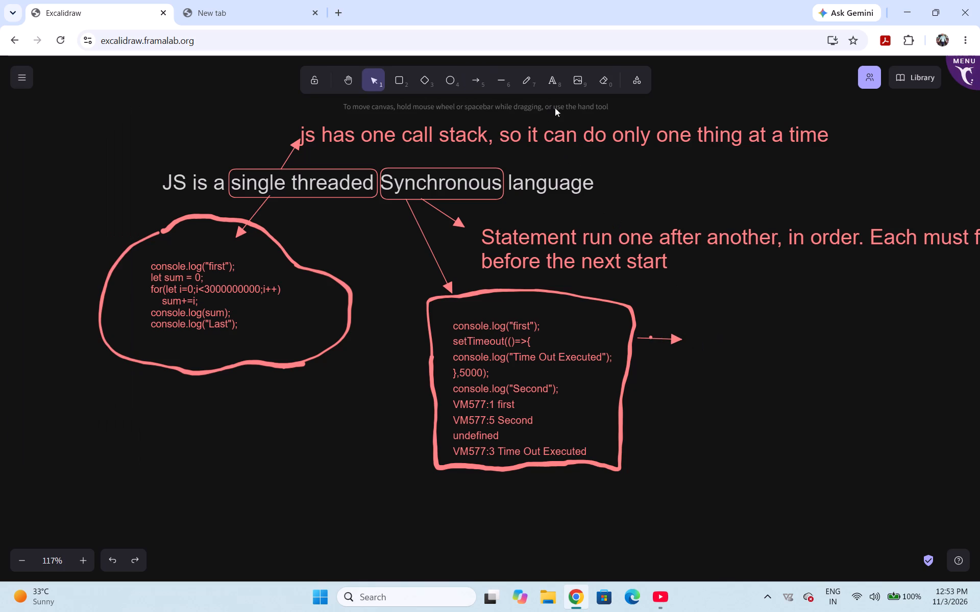
Write a two-line note at the tip of the short arrow, starting "if js is synchronous then why" and continuing with "this".
left_click(554, 83)
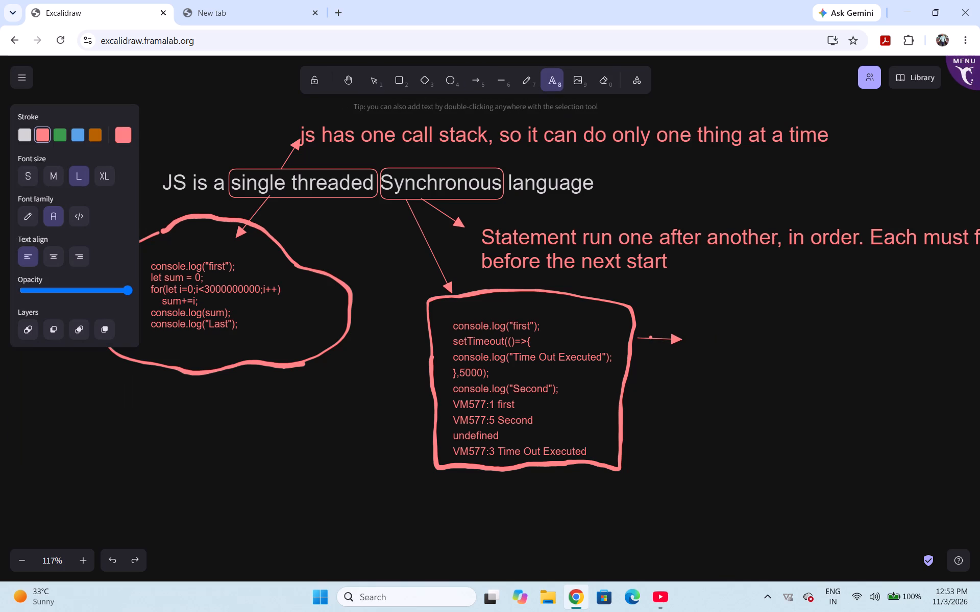
left_click(700, 336)
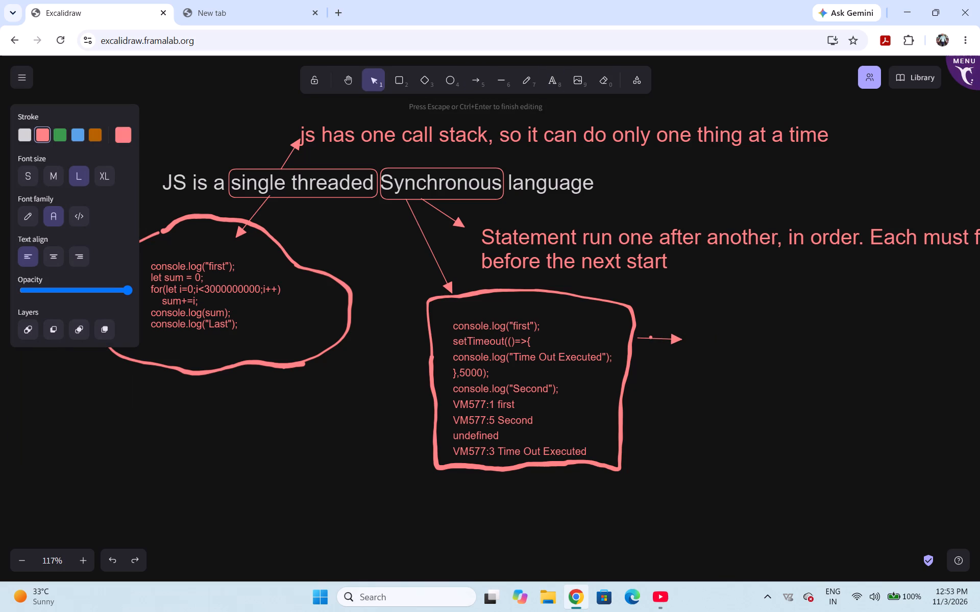
type("if js i")
key("space")
key("BackSpace")
type("s")
key("space")
type("sym")
key("BackSpace")
type("nchronou")
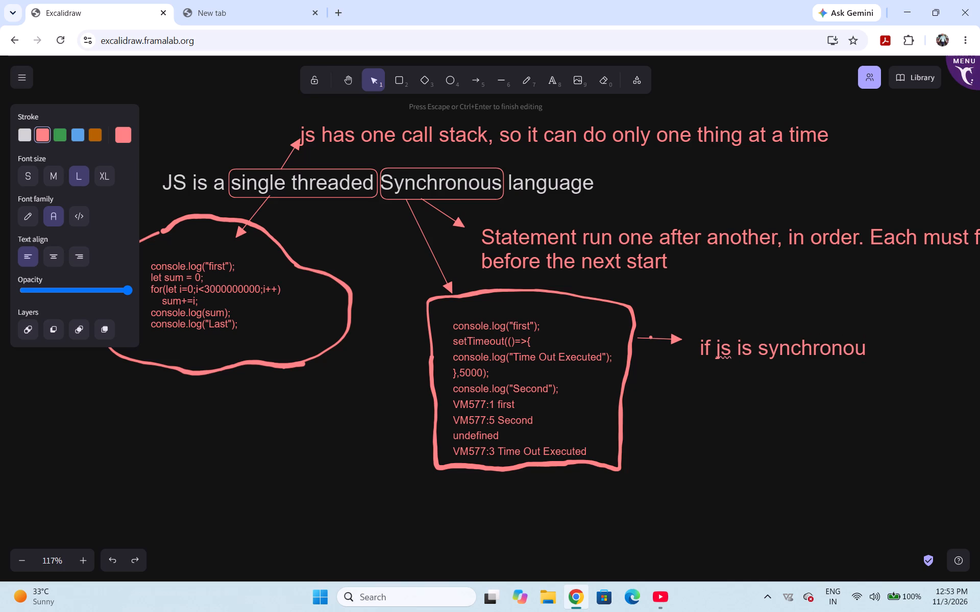
type("s")
key("space")
type("then why it is")
key("space")
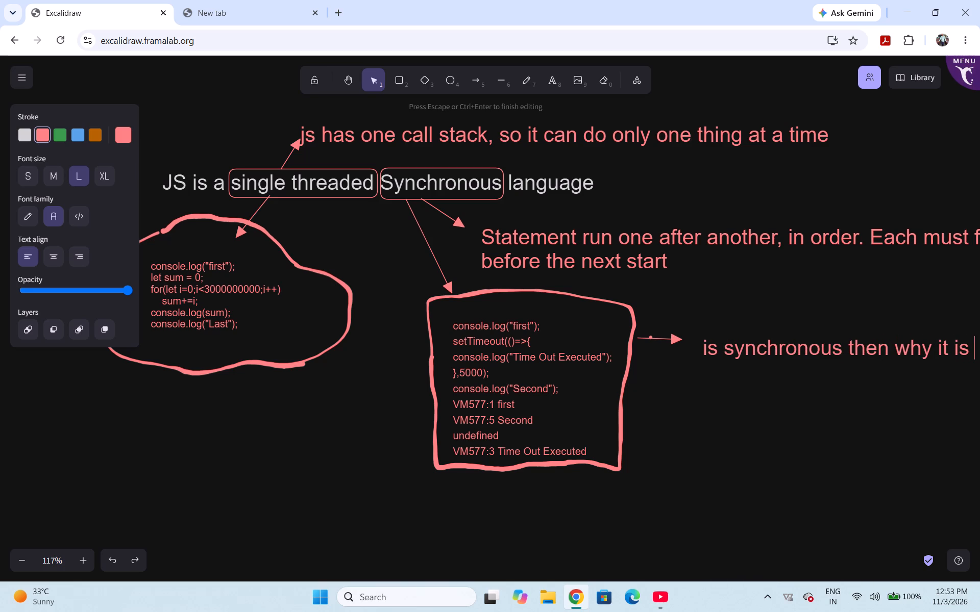
key("BackSpace")
key("BackSpace")
key("BackSpace")
key("BackSpace")
key("BackSpace")
key("BackSpace")
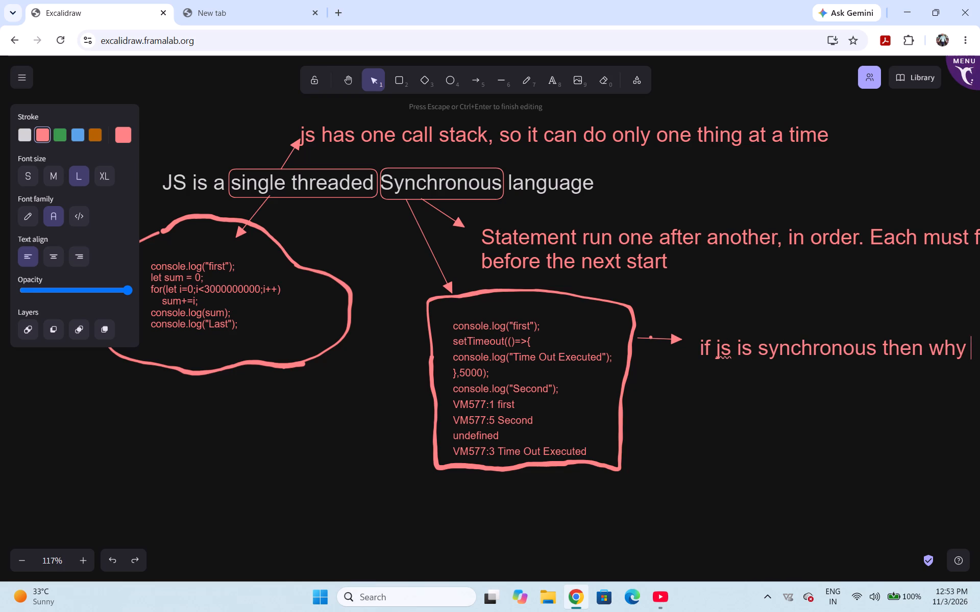
key("BackSpace")
key("Return")
type("this")
key("space")
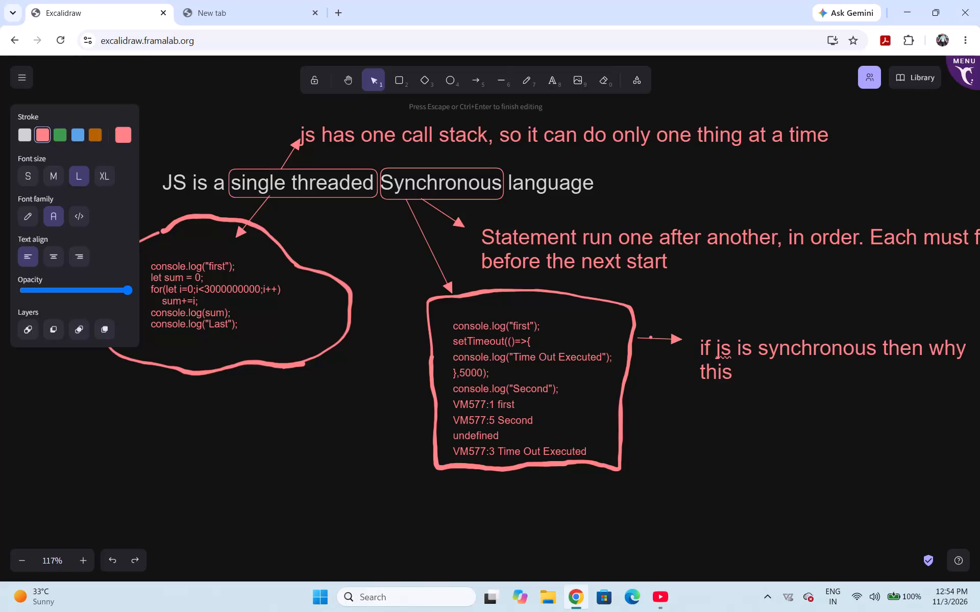
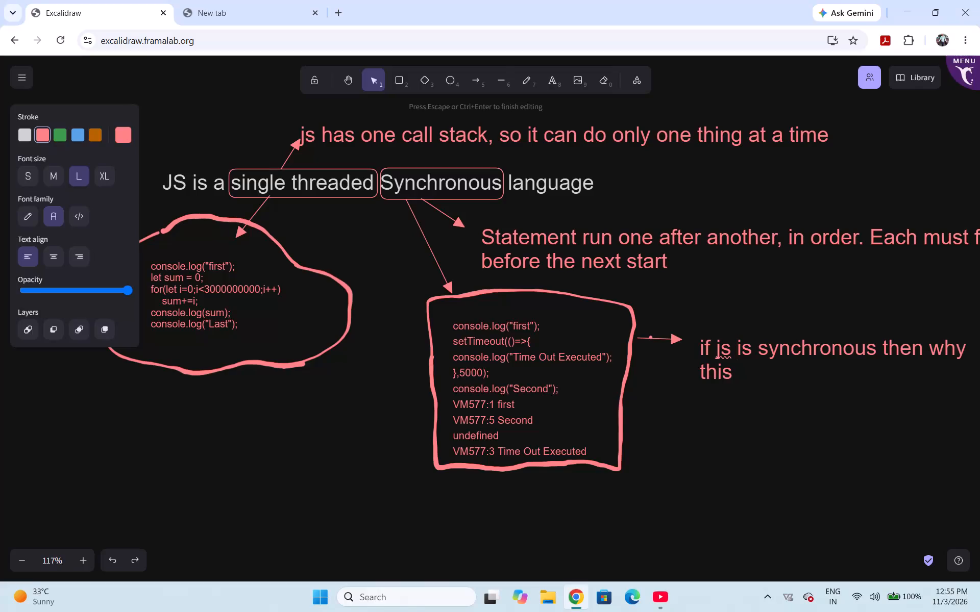
Insert "Single Threaded &" before the word "synchronous" in the note beside the outlined setTimeout snippet.
key("Right")
key("Right")
key("Right")
key("Right")
key("Right")
key("Right")
key("Left")
key("Left")
key("Left")
key("Left")
key("space")
type("Single Thre")
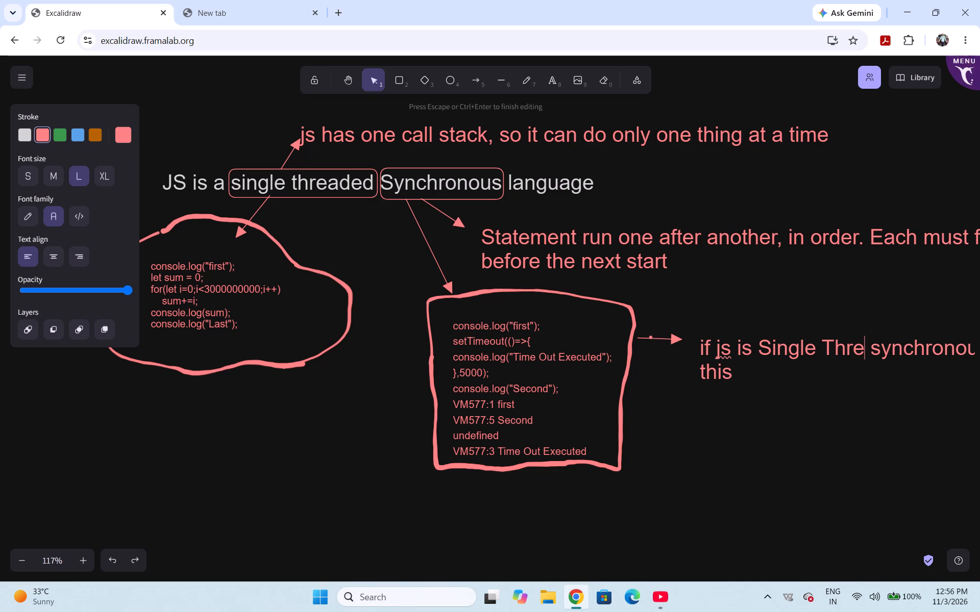
type("aded")
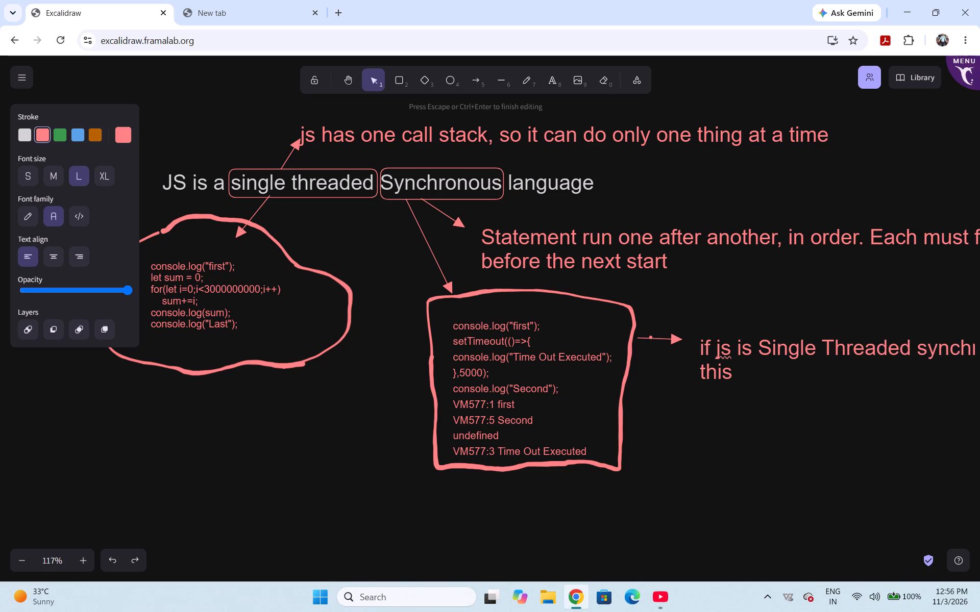
key("space")
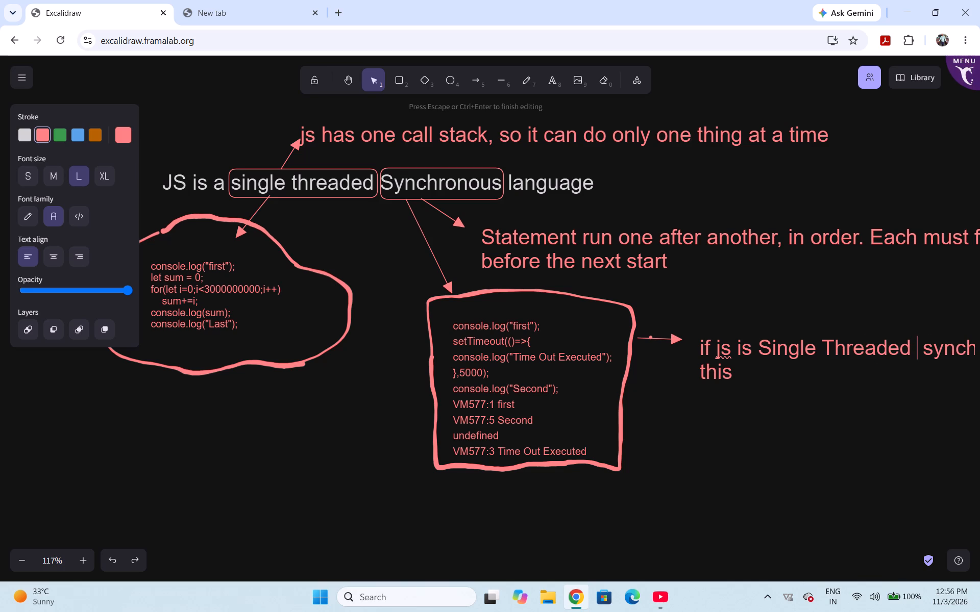
key("shift+ampersand")
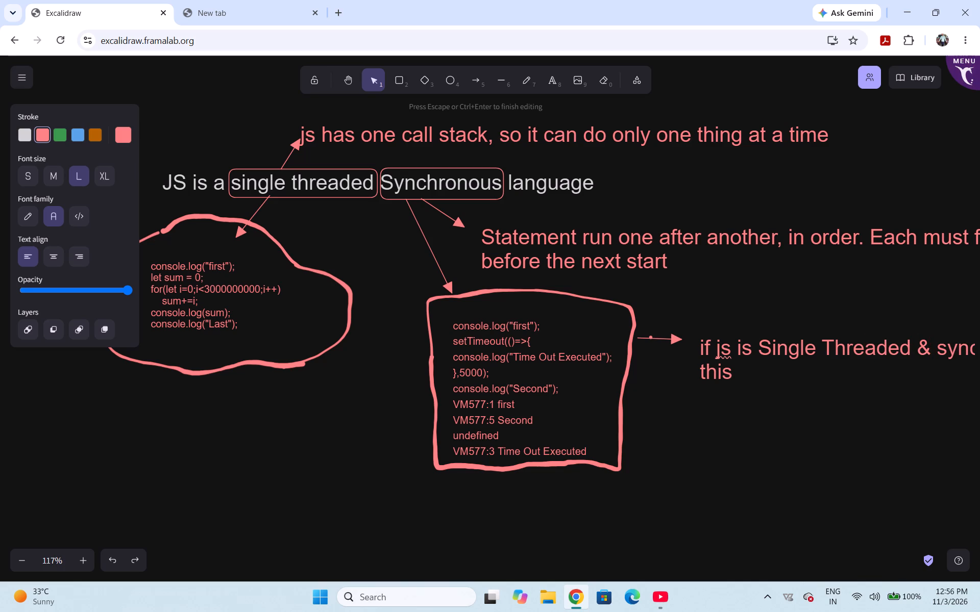
scroll(700, 336, "left", 7)
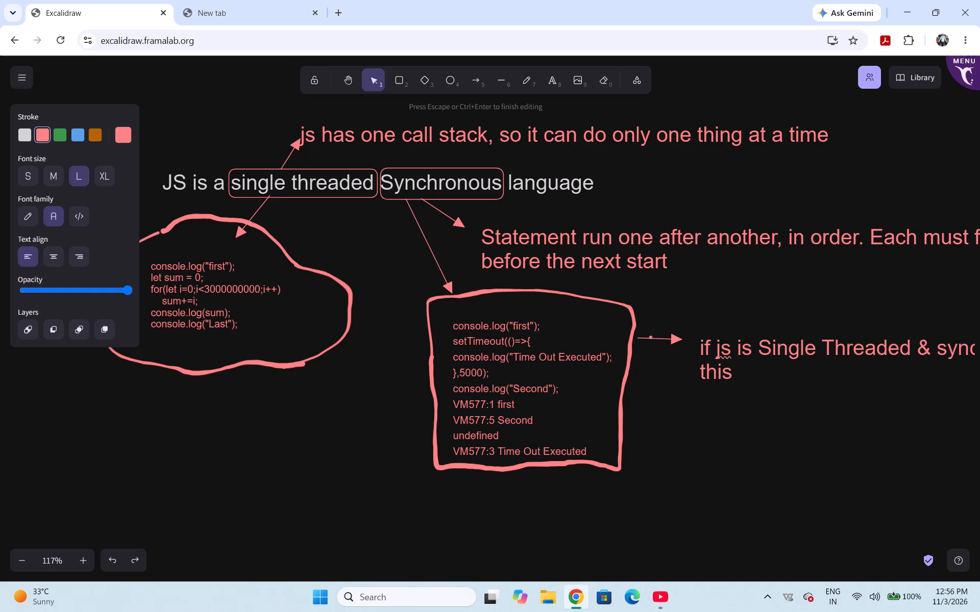
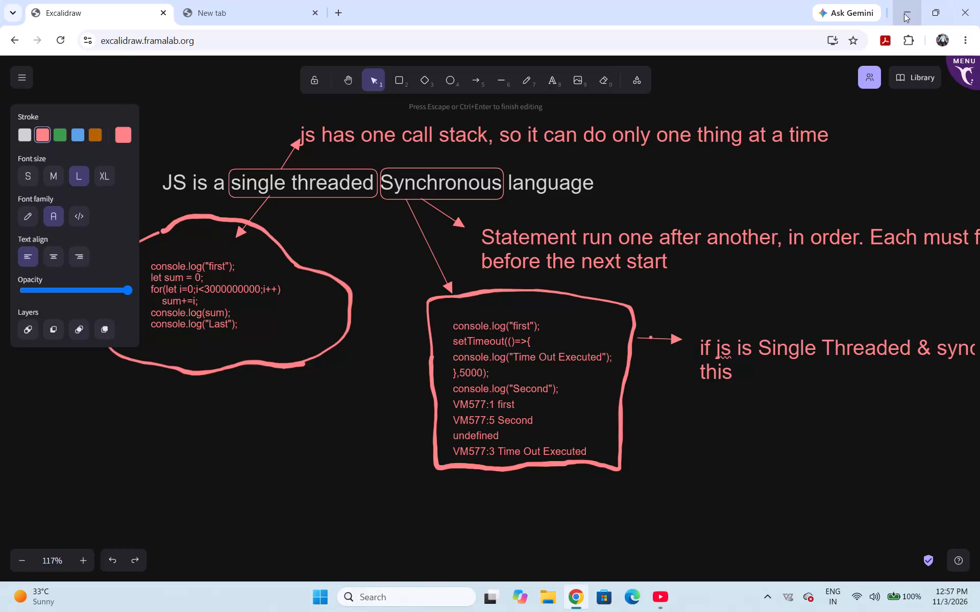
In the new tab's console, paste the copied setTimeout snippet and delete the output lines below console.log("Second").
left_click(240, 0)
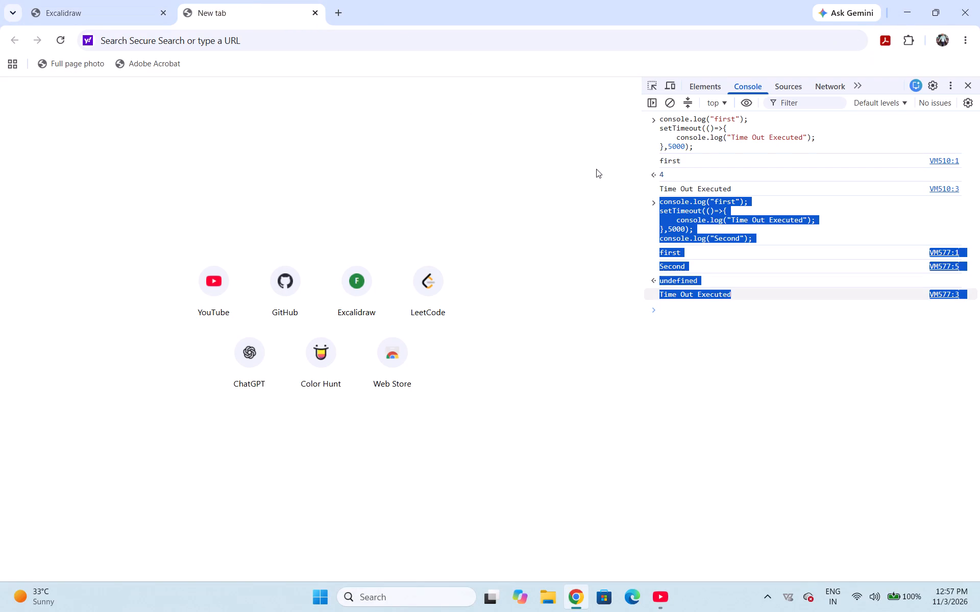
left_click(743, 294)
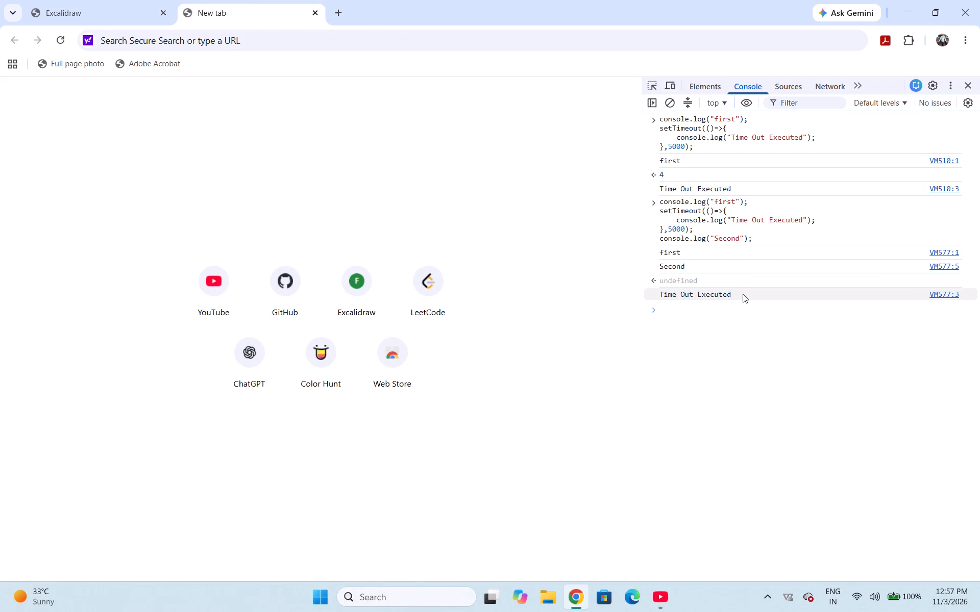
left_click(686, 318)
key("ctrl+v")
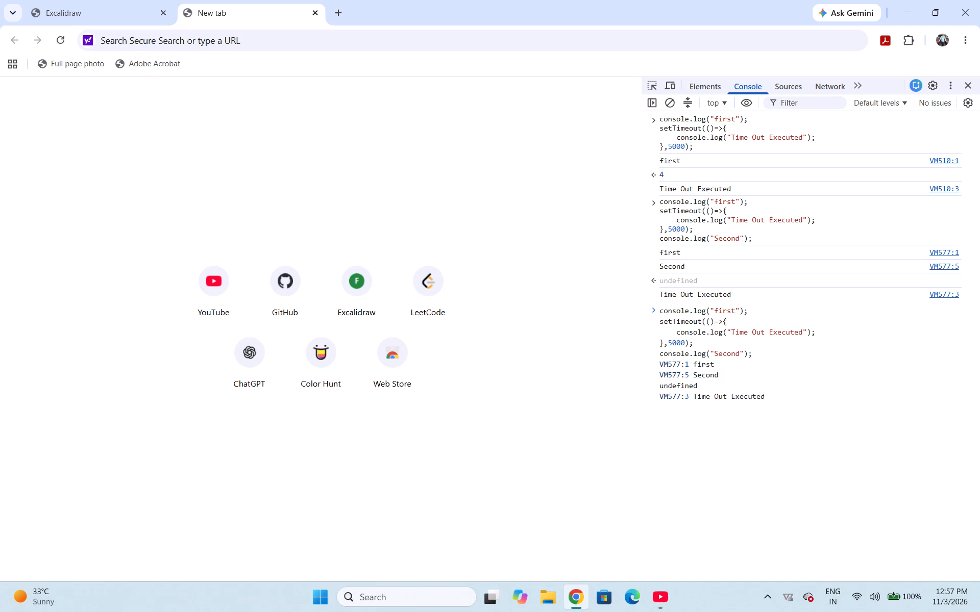
key("BackSpace")
key("BackSpace")
key("BackSpace")
key("BackSpace")
key("BackSpace")
key("BackSpace")
key("BackSpace")
key("BackSpace")
key("BackSpace")
key("BackSpace")
key("BackSpace")
key("BackSpace")
key("BackSpace")
key("BackSpace")
key("BackSpace")
key("BackSpace")
key("BackSpace")
key("BackSpace")
key("BackSpace")
key("BackSpace")
key("BackSpace")
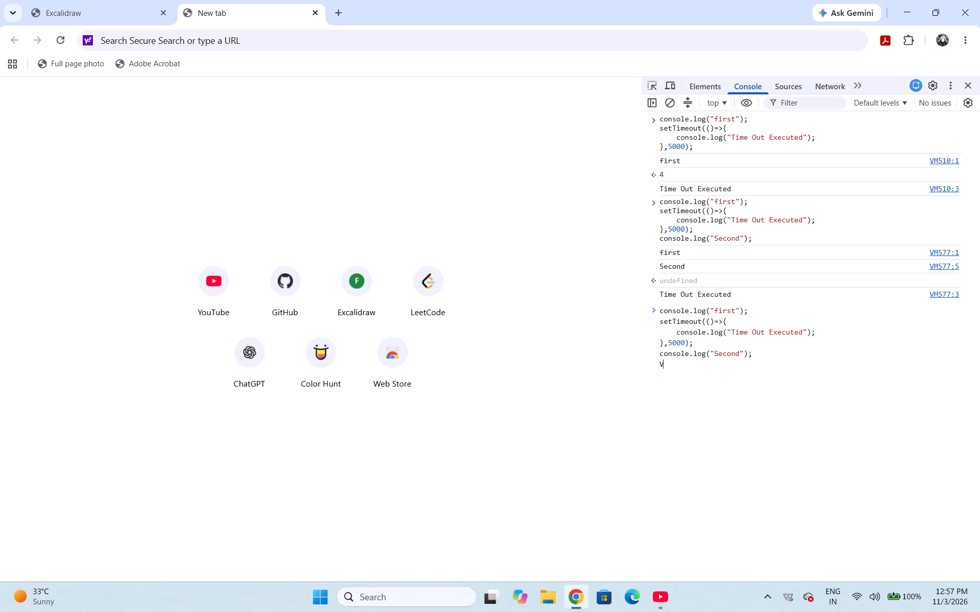
key("BackSpace")
key("BackSpace")
Duplicate the setTimeout block directly below the original, before console.log("Second").
left_click_drag(658, 322, 718, 337)
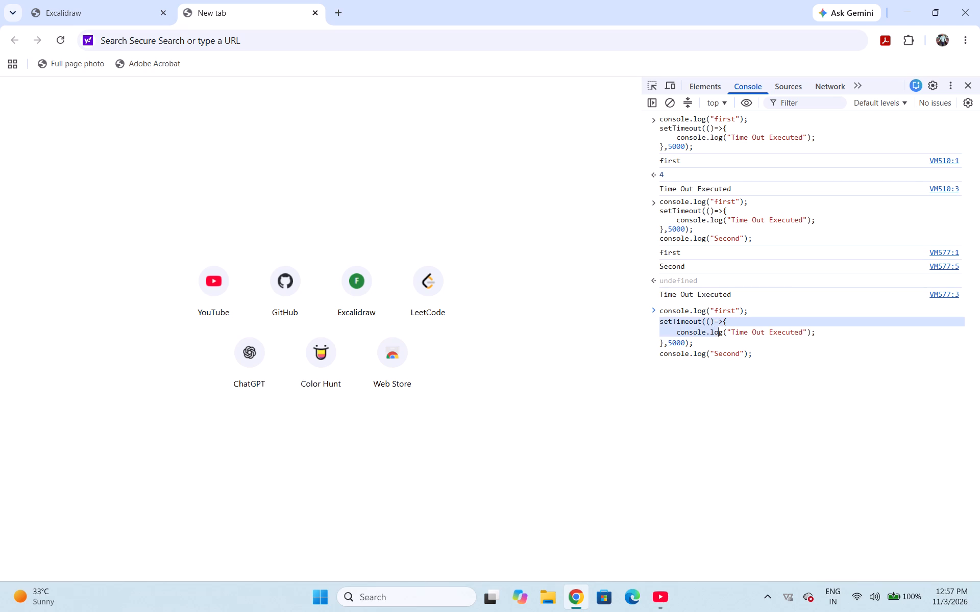
left_click_drag(718, 337, 719, 347)
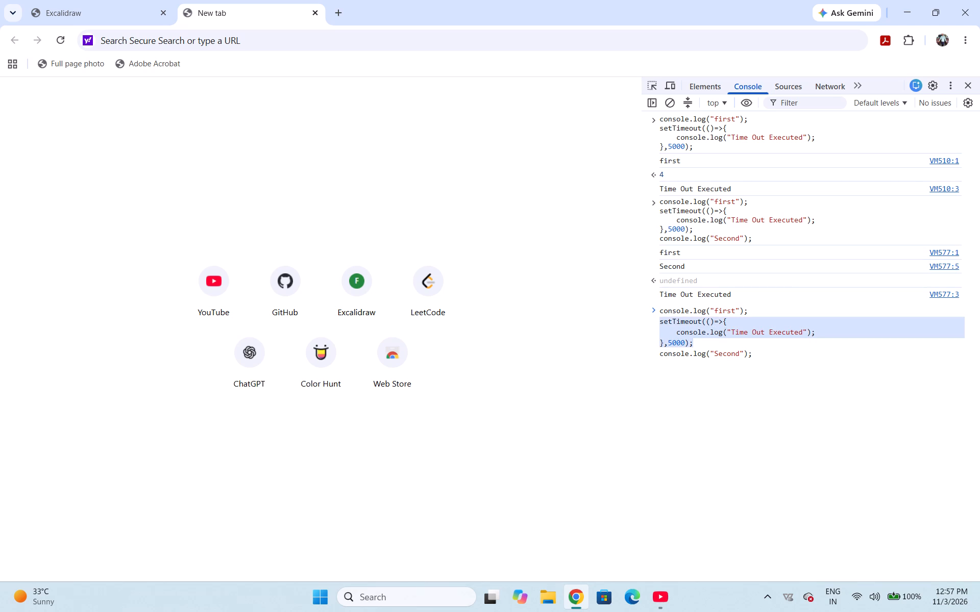
key("ctrl+c")
left_click(719, 347)
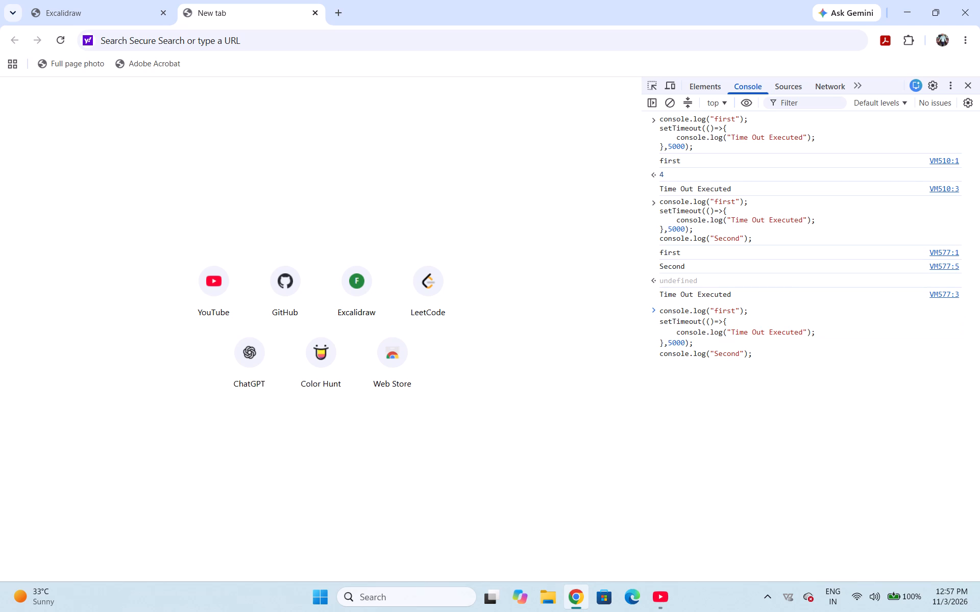
key("shift+Return")
key("ctrl+v")
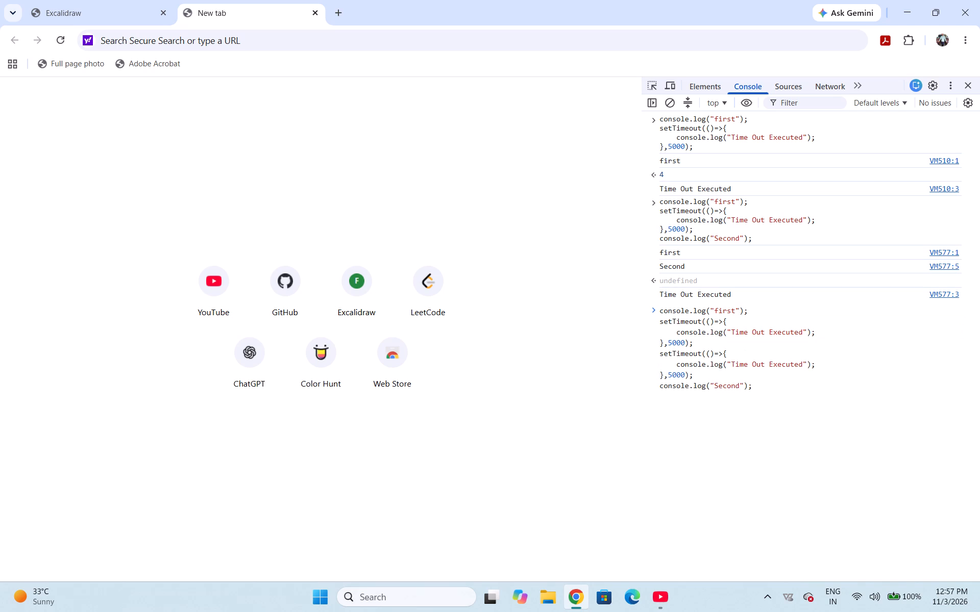
Set the second setTimeout's delay to 3000 and run the snippet.
left_click(671, 374)
key("BackSpace")
key("3")
left_click(766, 391)
key("Return")
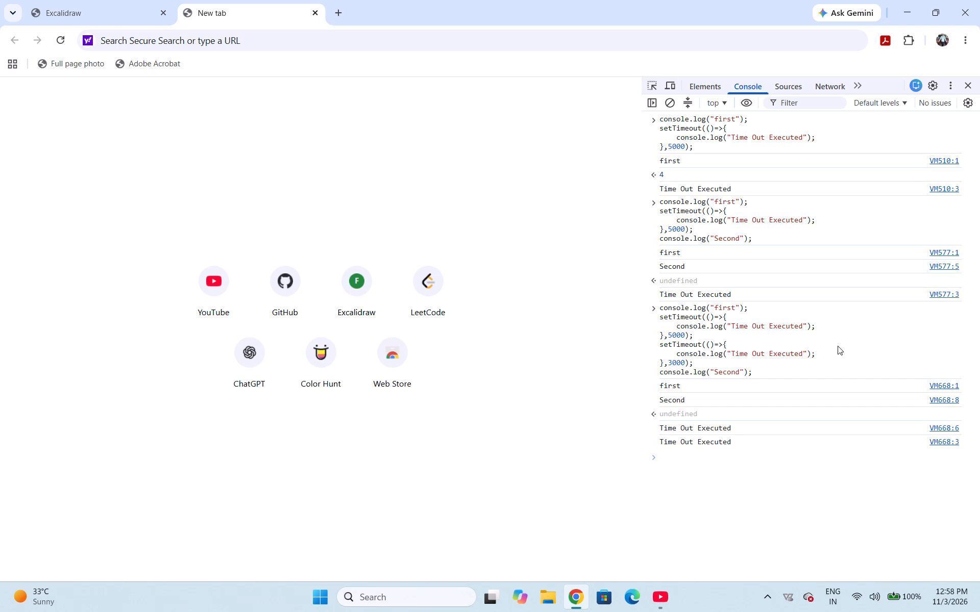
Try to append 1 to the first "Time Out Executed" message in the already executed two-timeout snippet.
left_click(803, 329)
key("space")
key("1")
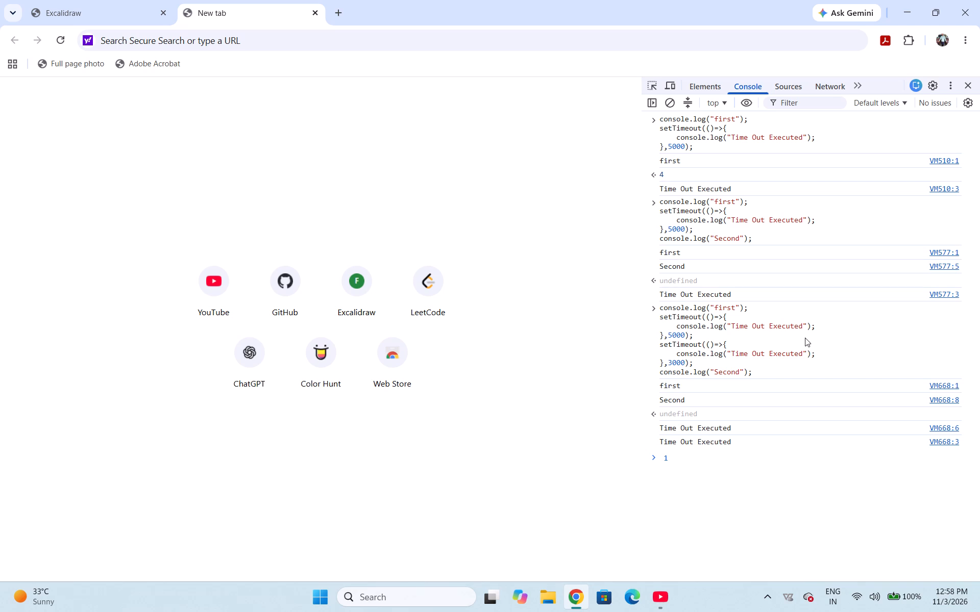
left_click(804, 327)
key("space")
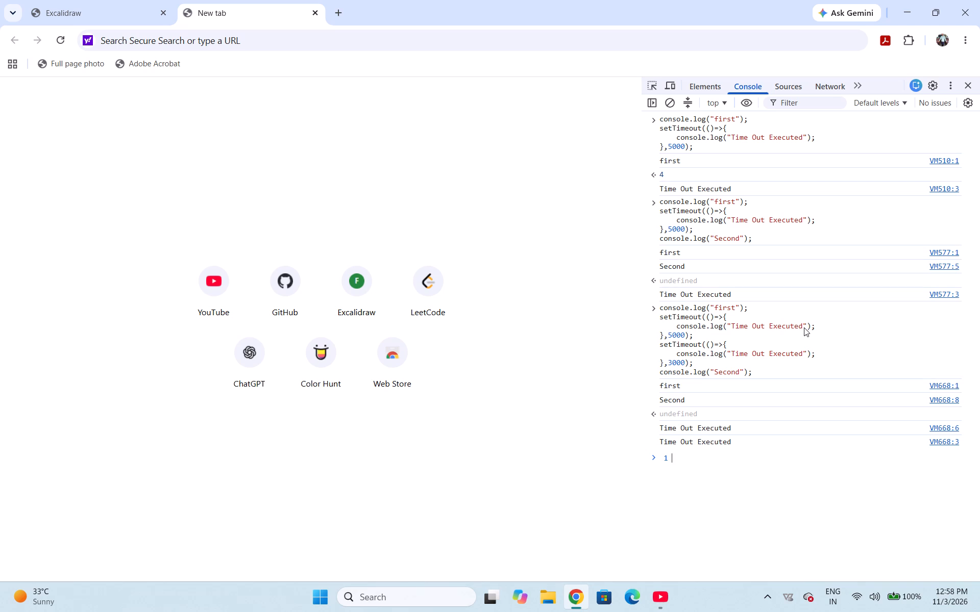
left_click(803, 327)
Copy the executed two-timeout snippet, clear the console and paste the snippet at the prompt.
left_click(757, 368)
left_click_drag(757, 368, 641, 339)
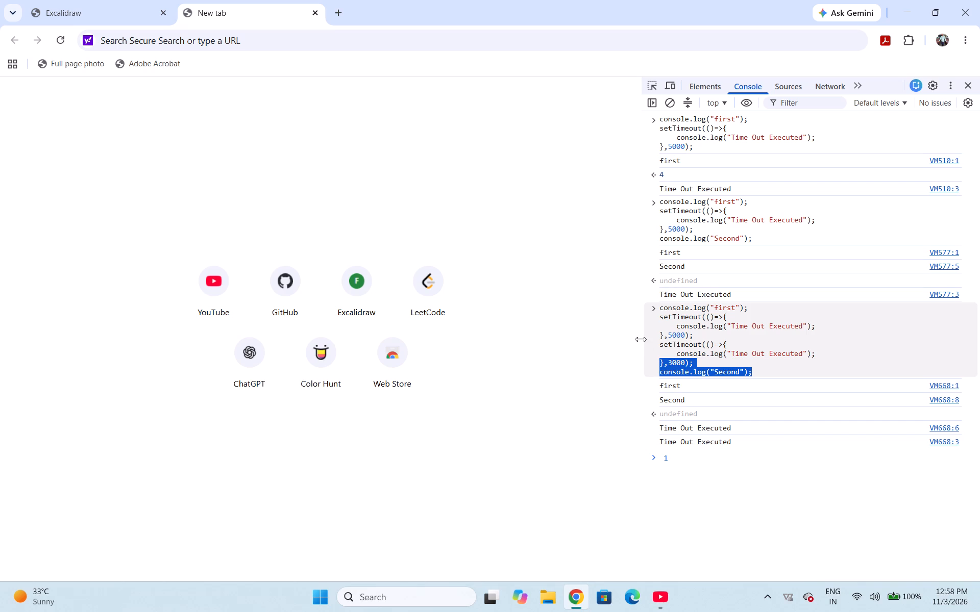
left_click_drag(641, 339, 656, 301)
key("ctrl+c")
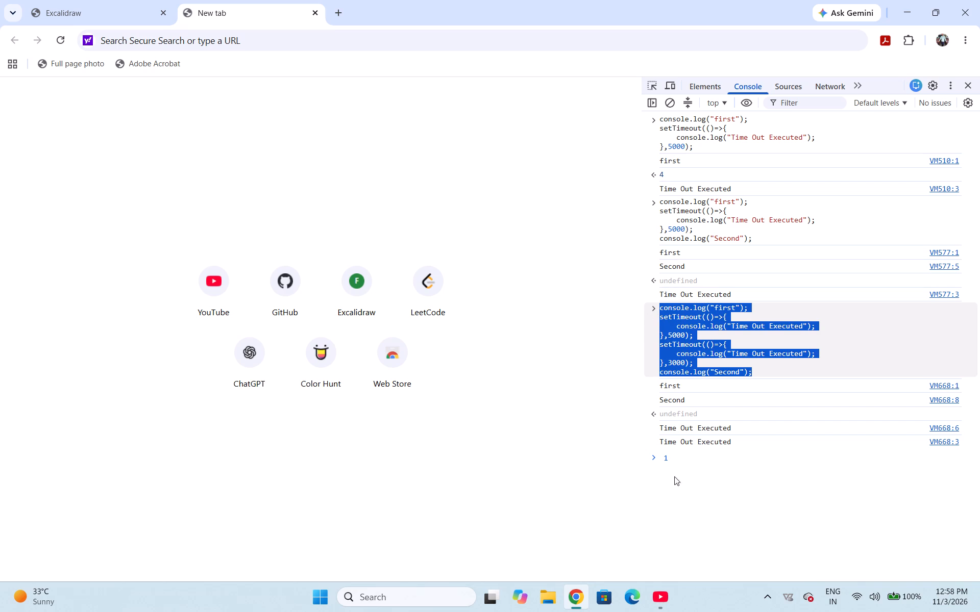
left_click(669, 100)
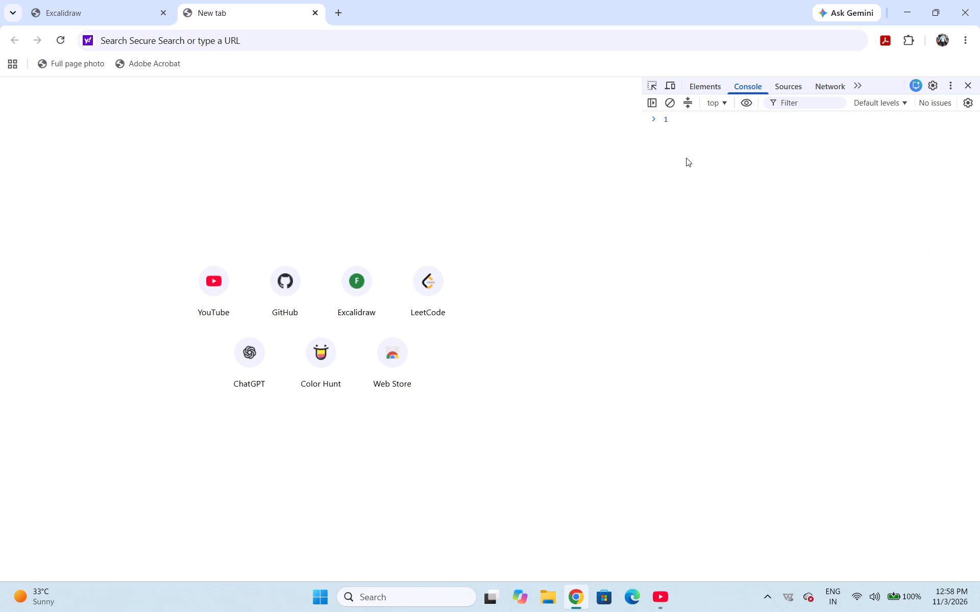
left_click(680, 121)
key("ctrl+v")
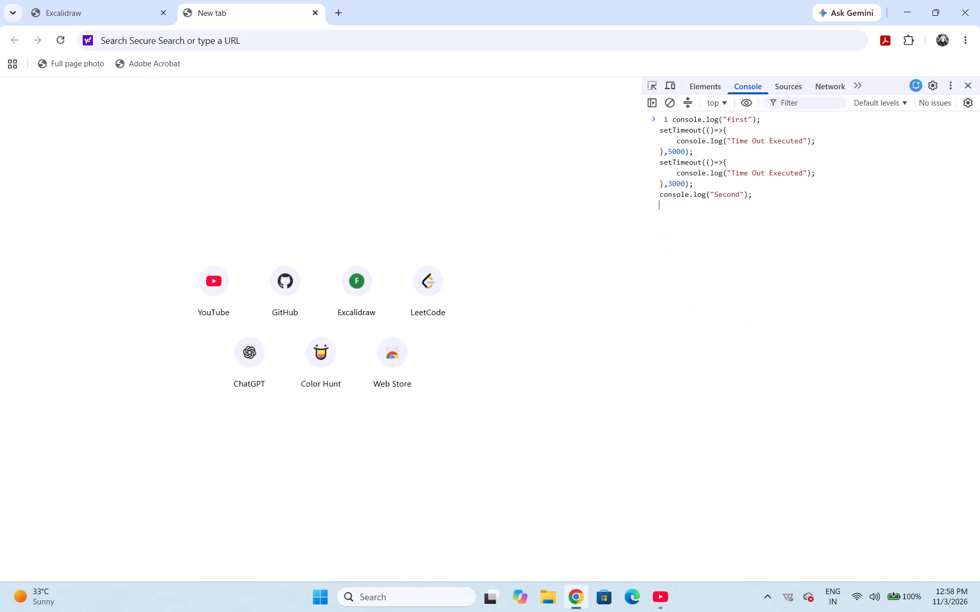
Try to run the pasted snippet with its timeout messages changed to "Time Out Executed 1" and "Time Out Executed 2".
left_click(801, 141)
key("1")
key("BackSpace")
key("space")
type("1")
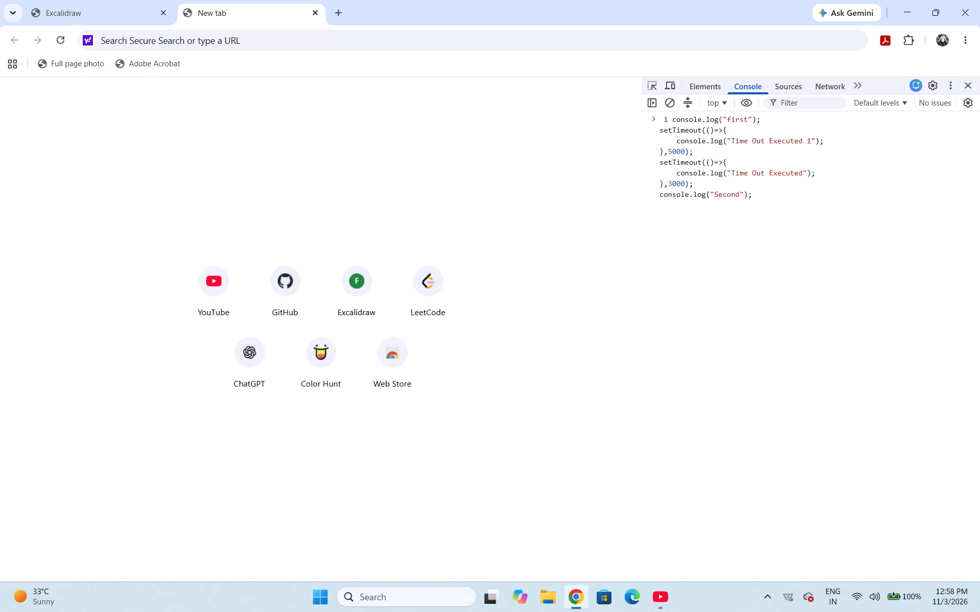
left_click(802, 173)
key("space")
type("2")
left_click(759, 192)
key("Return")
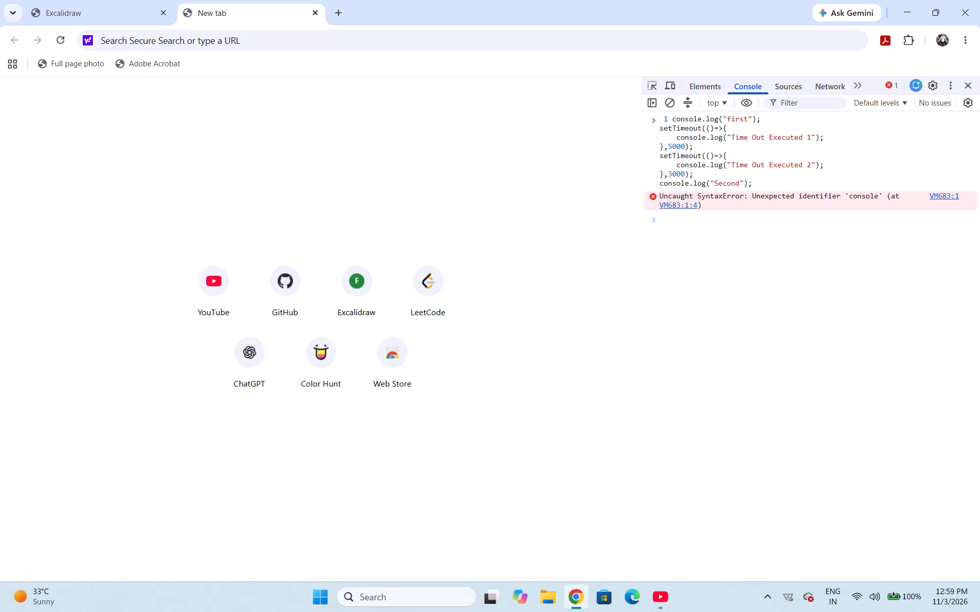
Paste the copied two-timeout snippet at the empty prompt and run it as is.
key("ctrl+v")
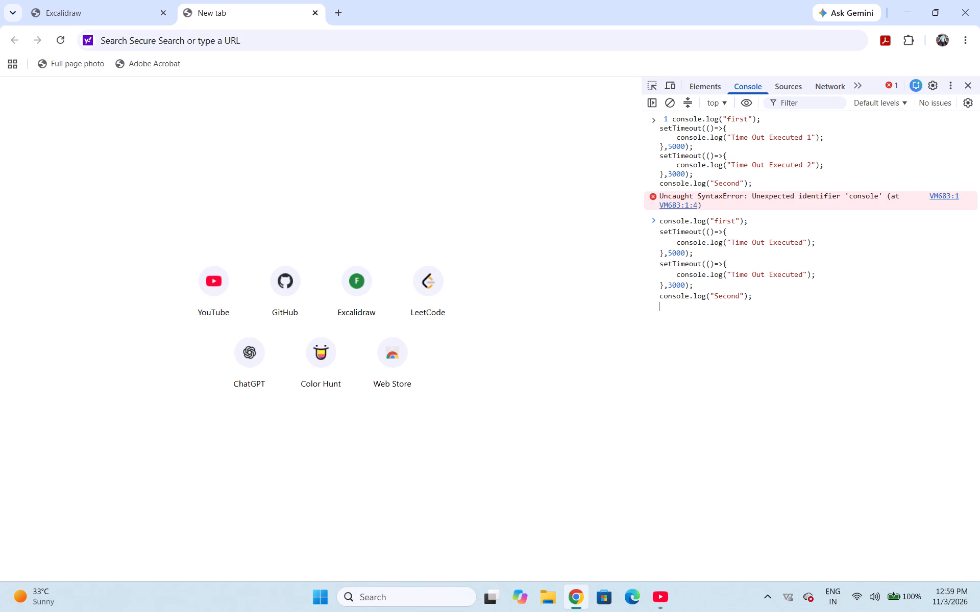
left_click(765, 291)
left_click(765, 291)
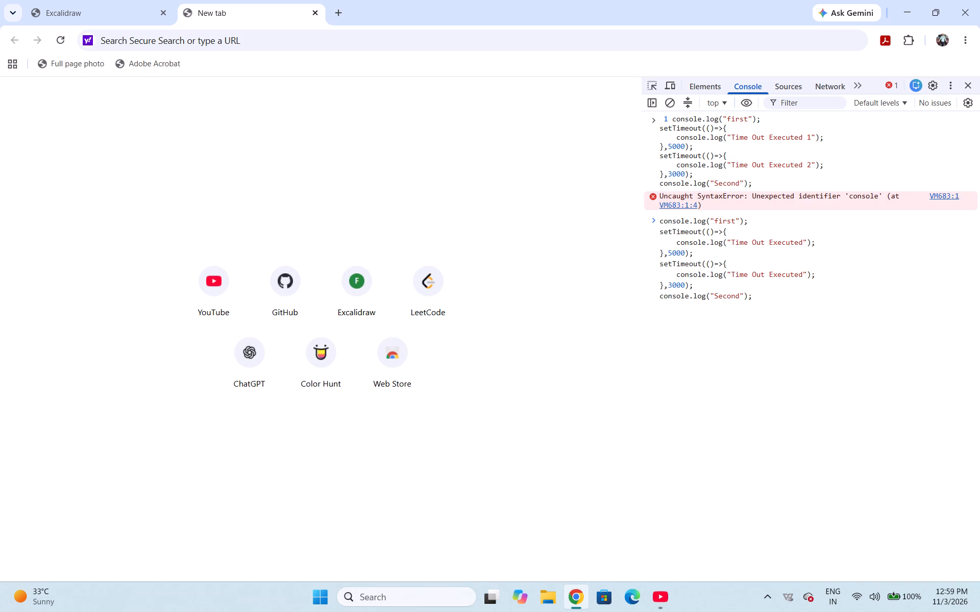
left_click(763, 298)
key("Return")
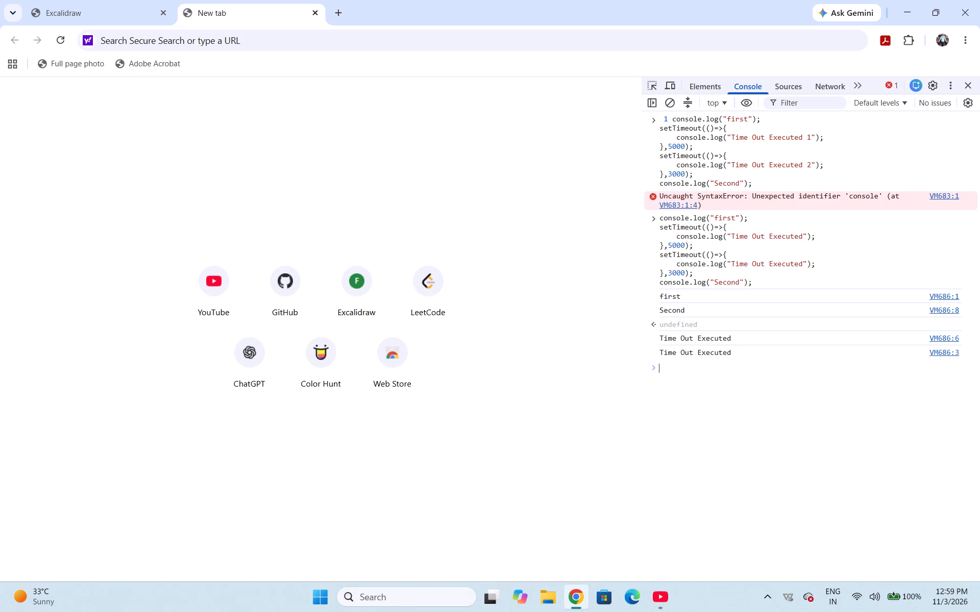
Paste the snippet again, number its timeout messages "Time Out Executed 1" and "Time Out Executed 2", and run it.
key("ctrl+v")
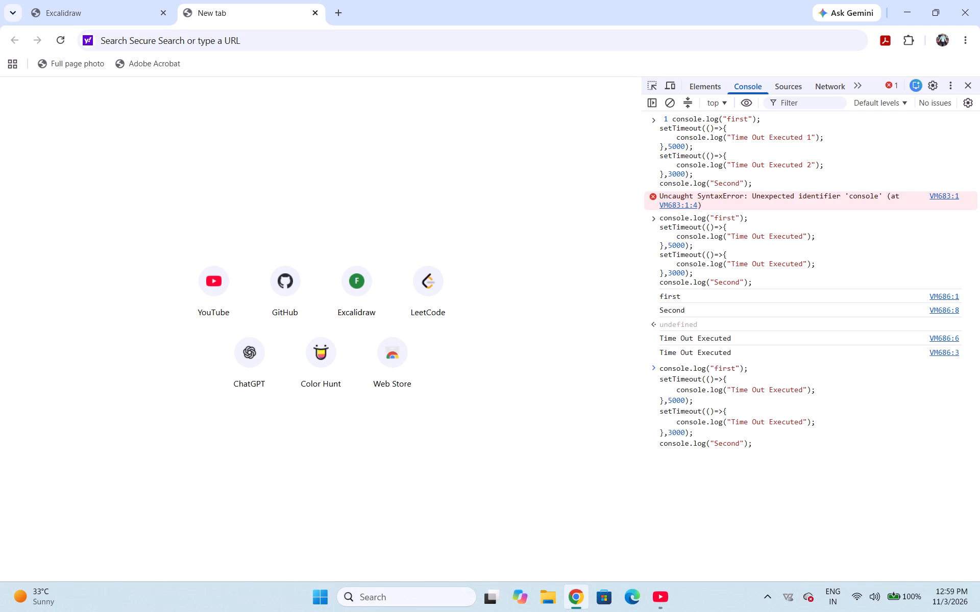
left_click(801, 390)
key("space")
type("1")
left_click(803, 424)
key("space")
key("2")
left_click(781, 449)
key("Return")
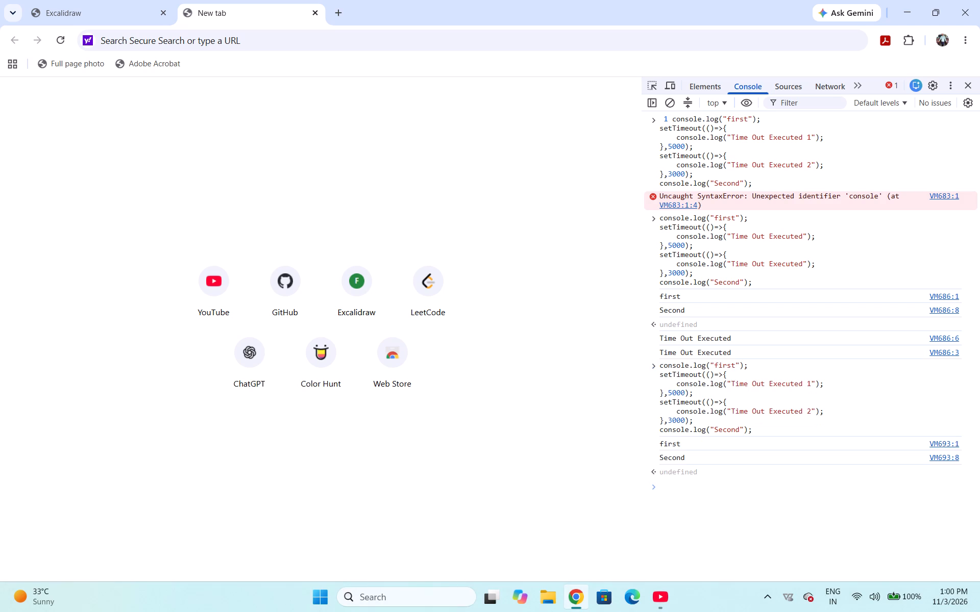
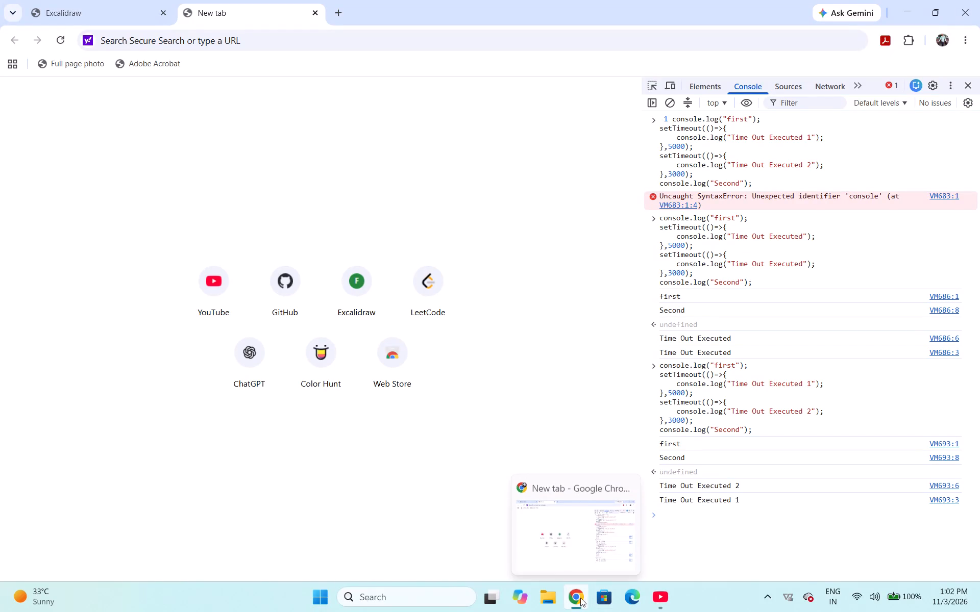
Return to the Excalidraw notes and draw a second arrow pointing right from the setTimeout code box, below the existing one.
left_click(95, 7)
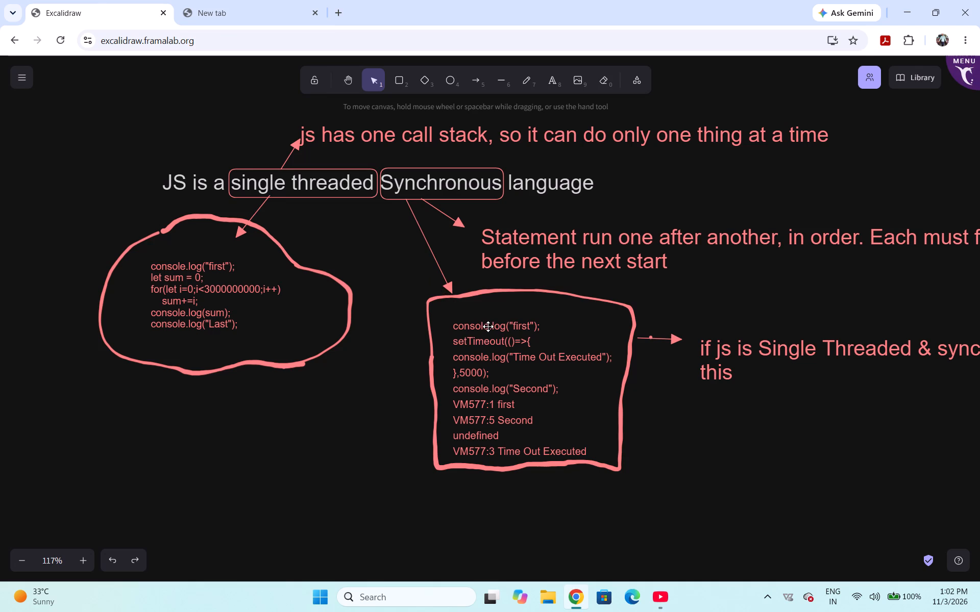
left_click(554, 86)
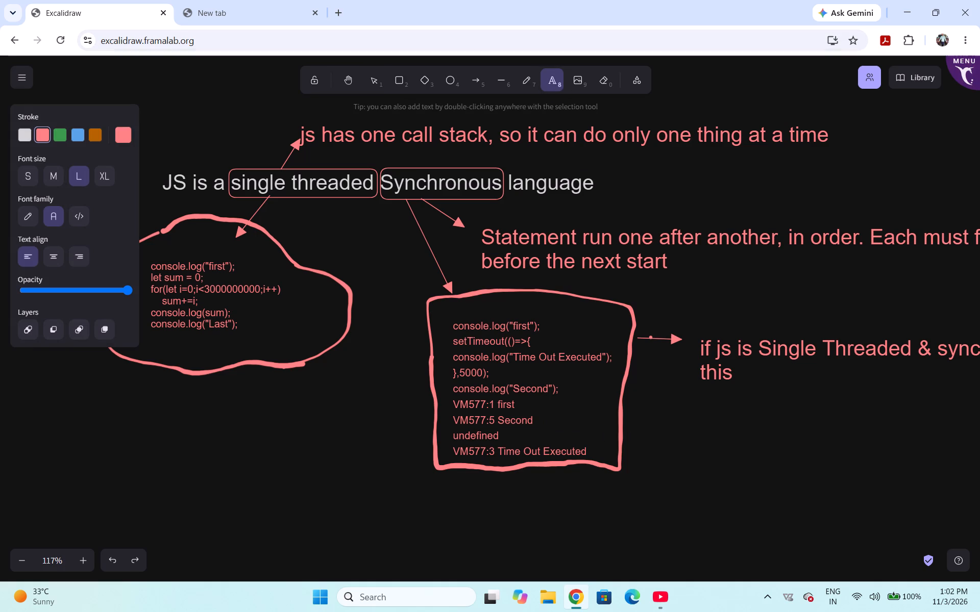
left_click_drag(625, 425, 649, 425)
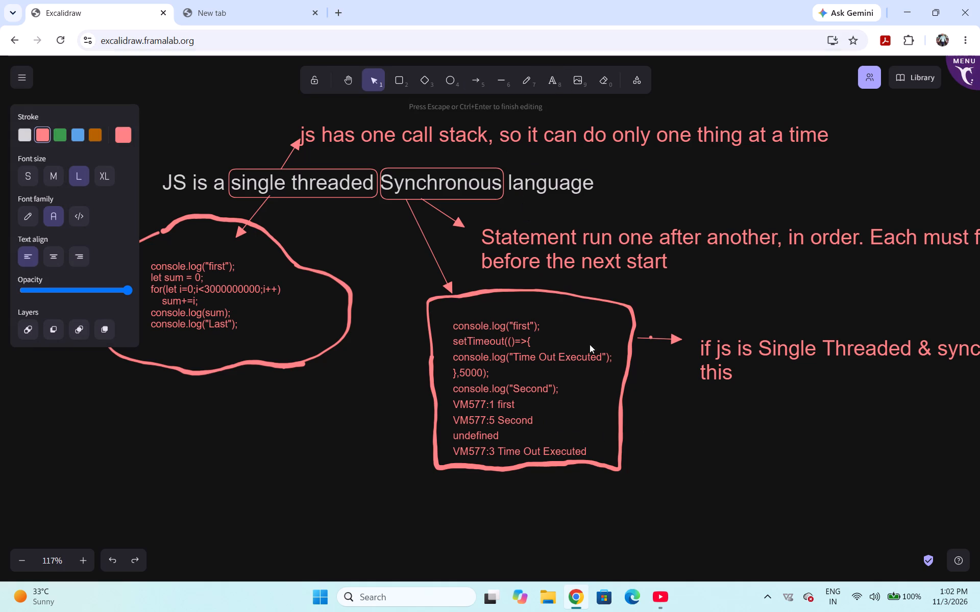
left_click(471, 75)
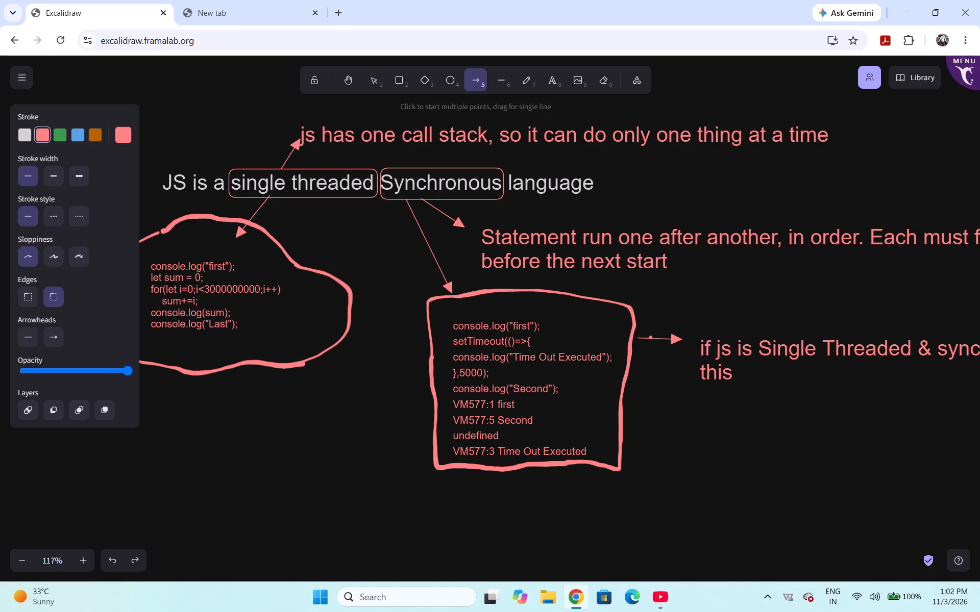
left_click_drag(619, 416, 673, 418)
left_click(669, 438)
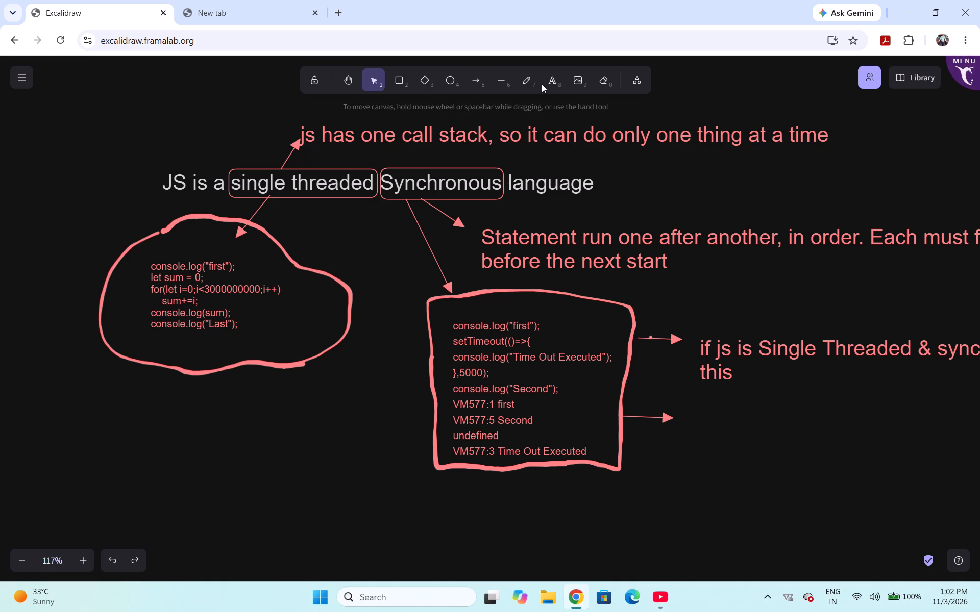
Add the text note "who handle timing in js code ?" at the tip of the new arrow.
left_click(552, 74)
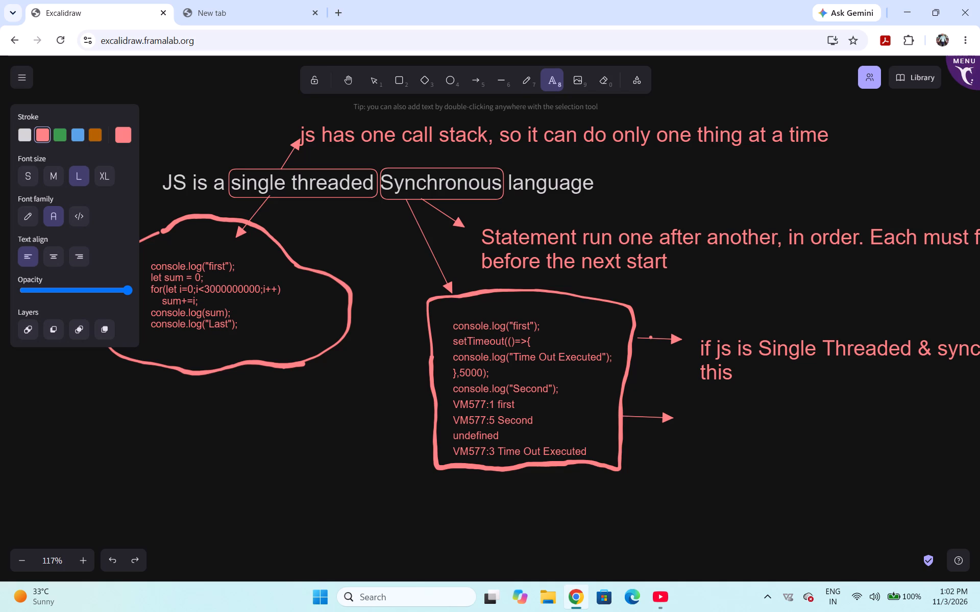
left_click(690, 417)
type("whi")
key("BackSpace")
type("o handling")
key("space")
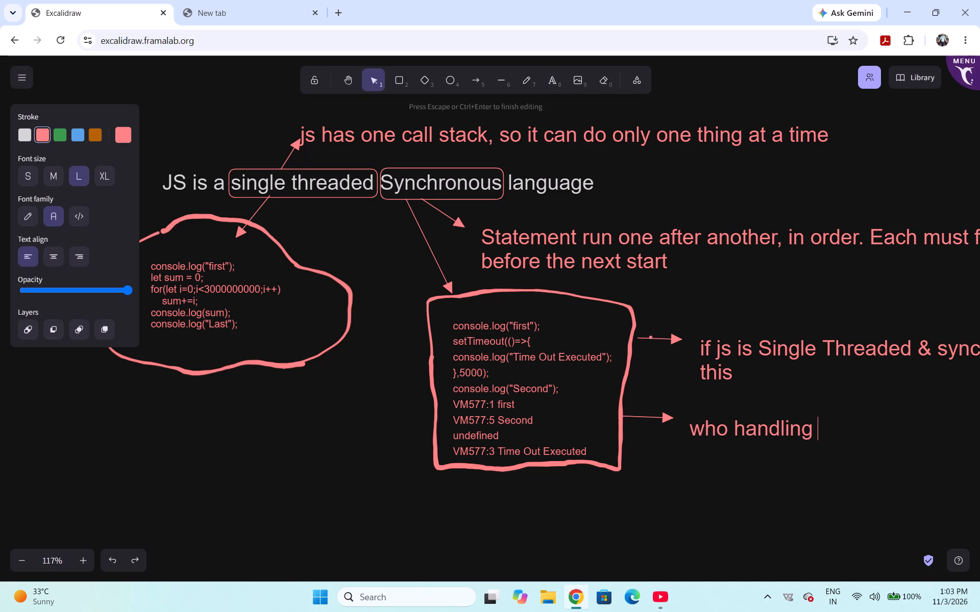
key("BackSpace")
key("BackSpace")
key("BackSpace")
key("BackSpace")
type("e timing in js")
key("space")
type("code")
key("space")
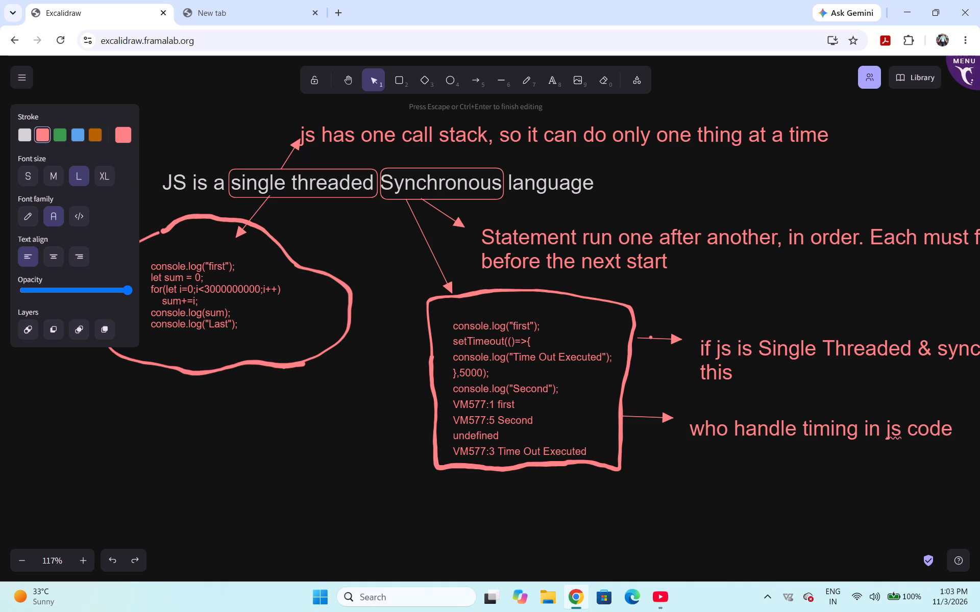
key("shift+question")
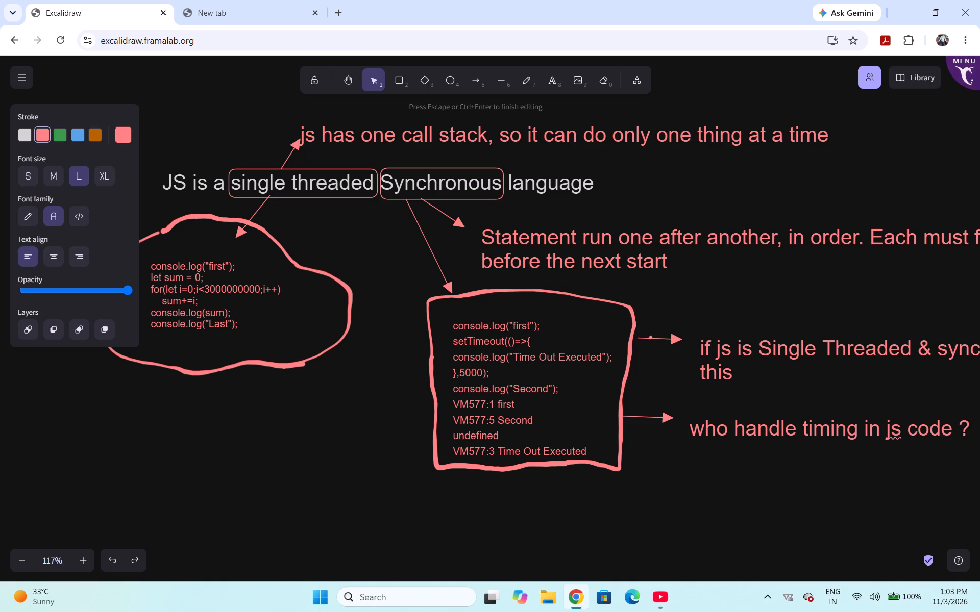